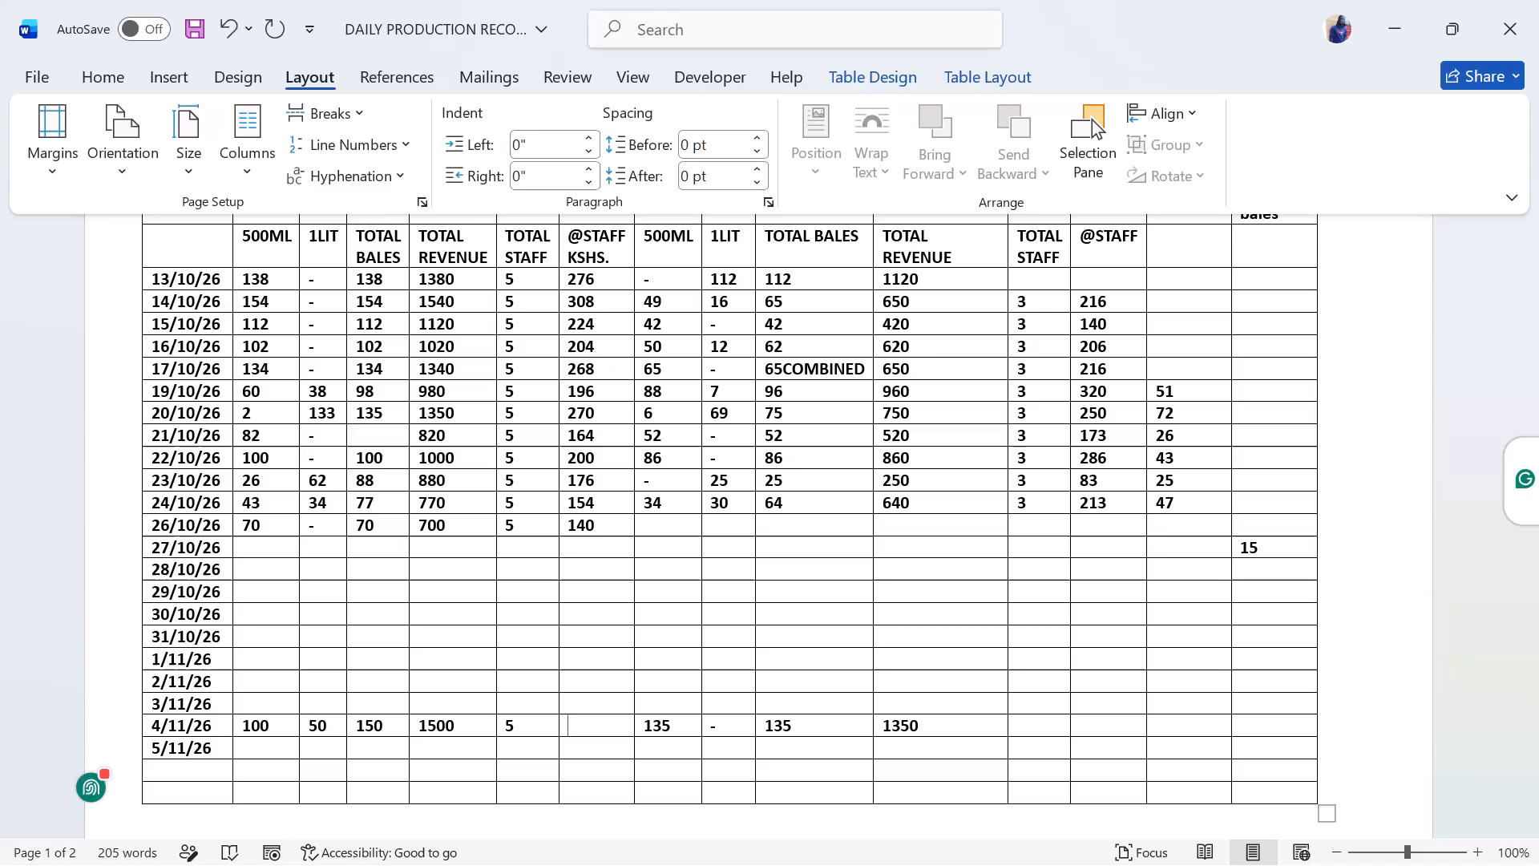
type("300")
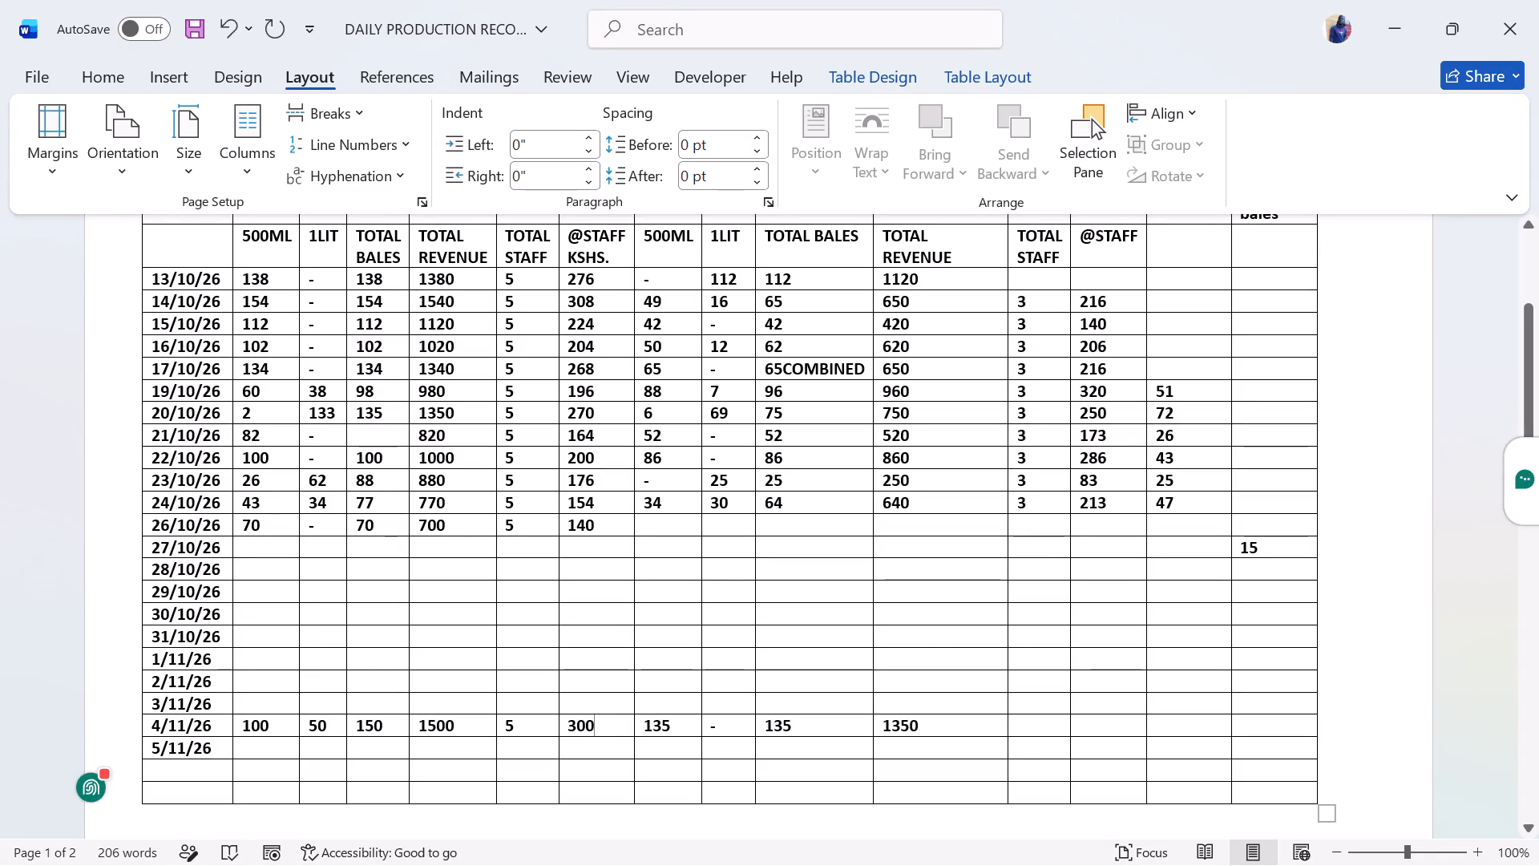
left_click(1029, 722)
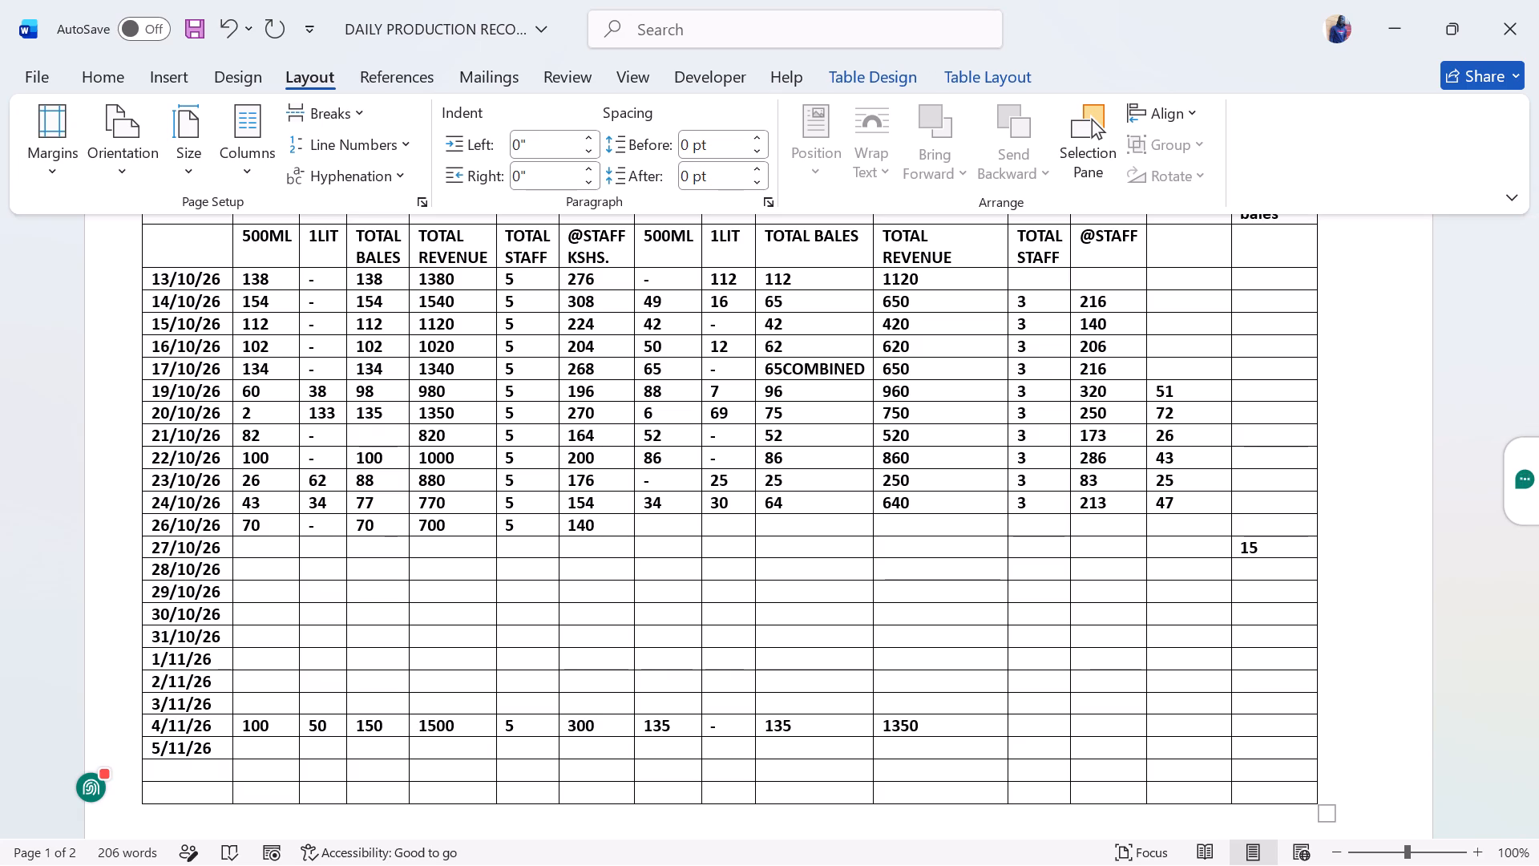
key("3")
left_click(1106, 725)
type("450")
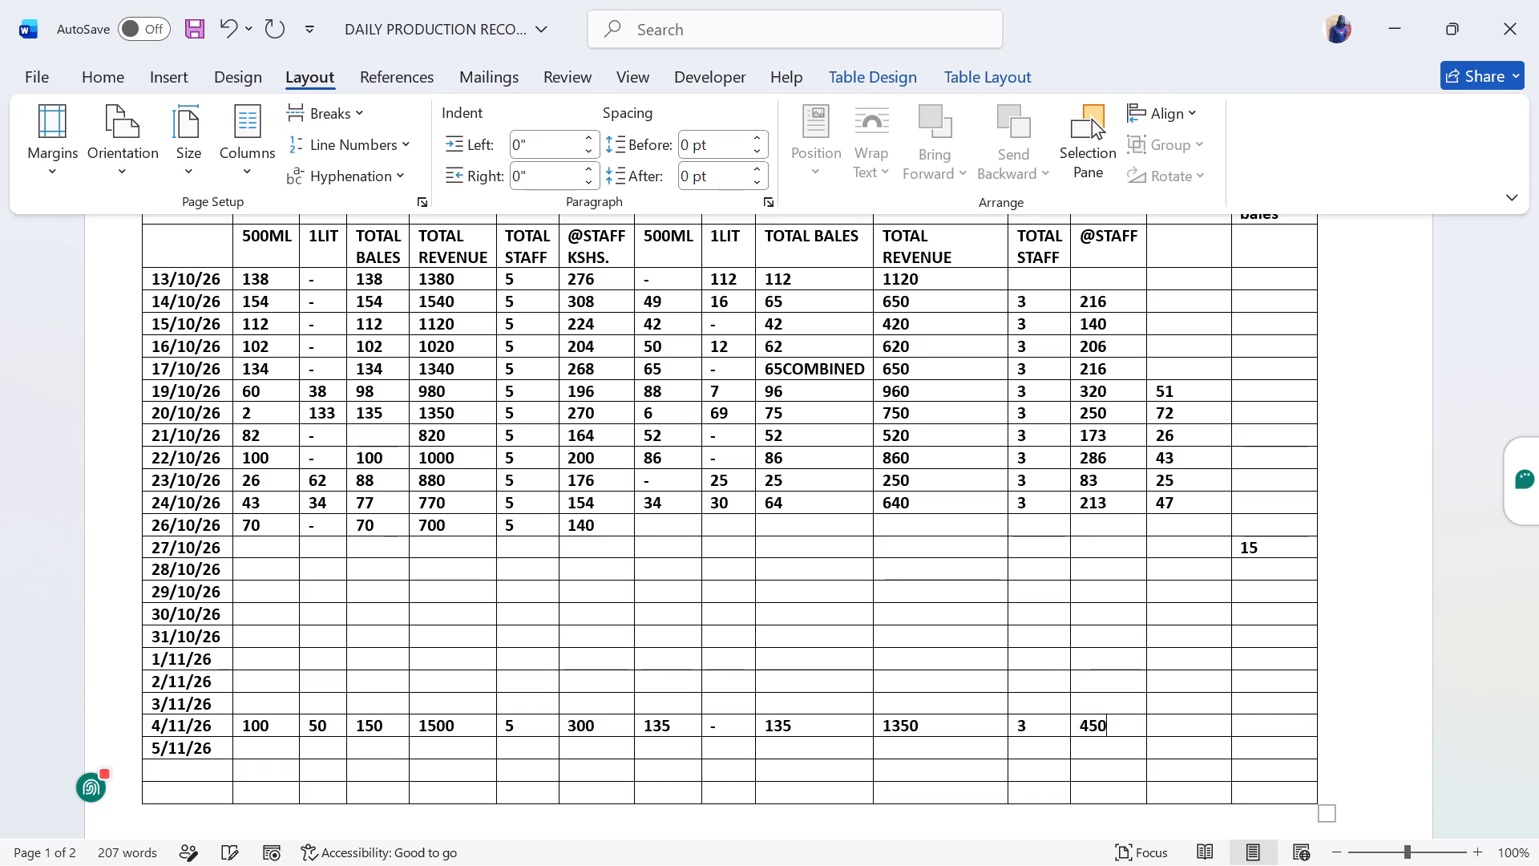
Review the production table from its column headings down to the last rows, including the Mukami column for 4/11/26.
left_click(1199, 718)
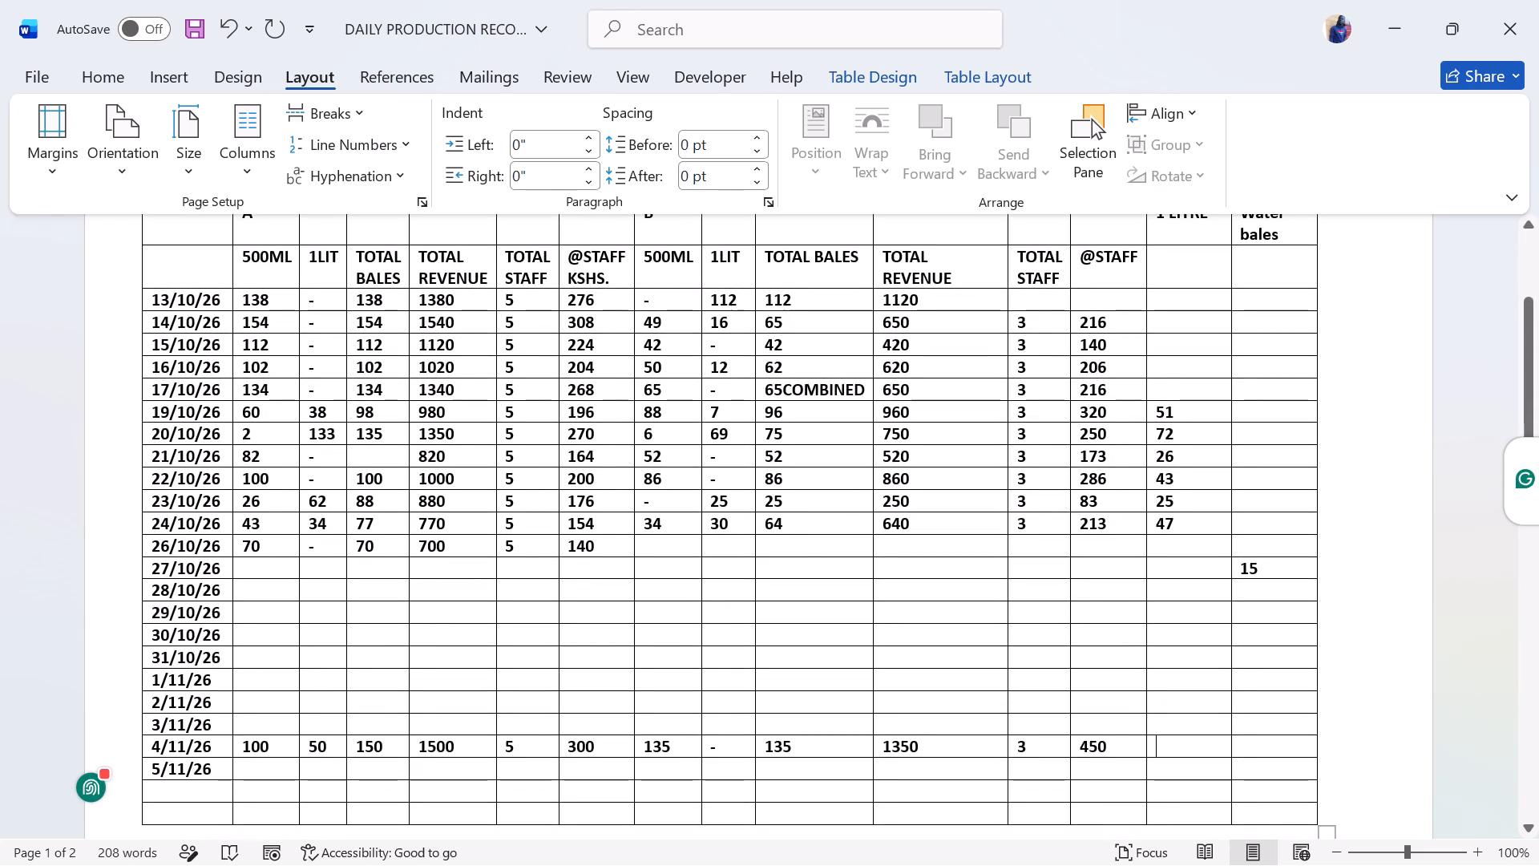
scroll(1206, 644, "up", 1)
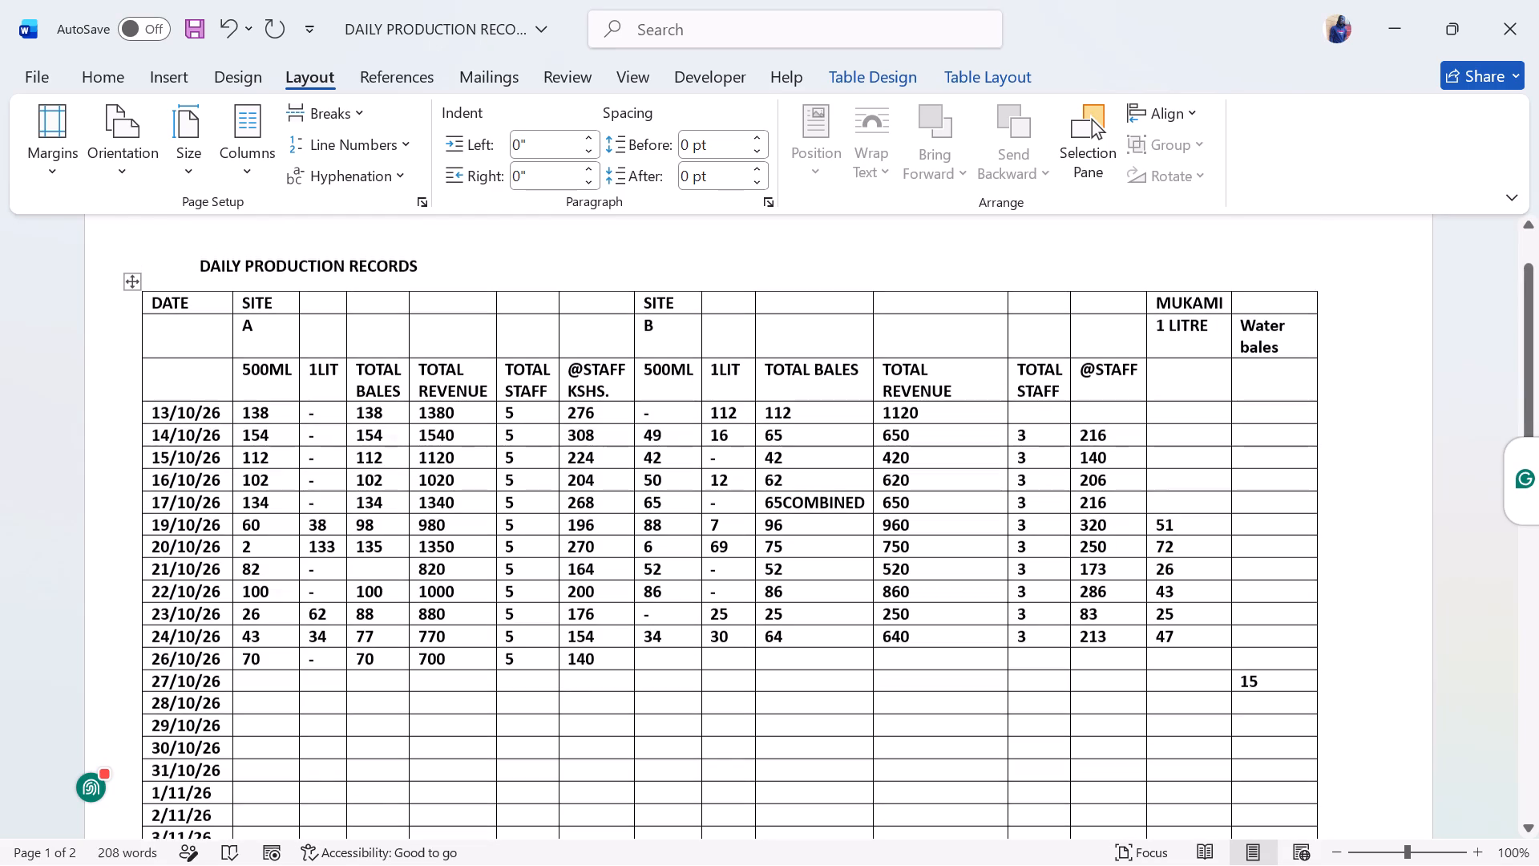
scroll(1206, 644, "up", 1)
scroll(1206, 644, "down", 1)
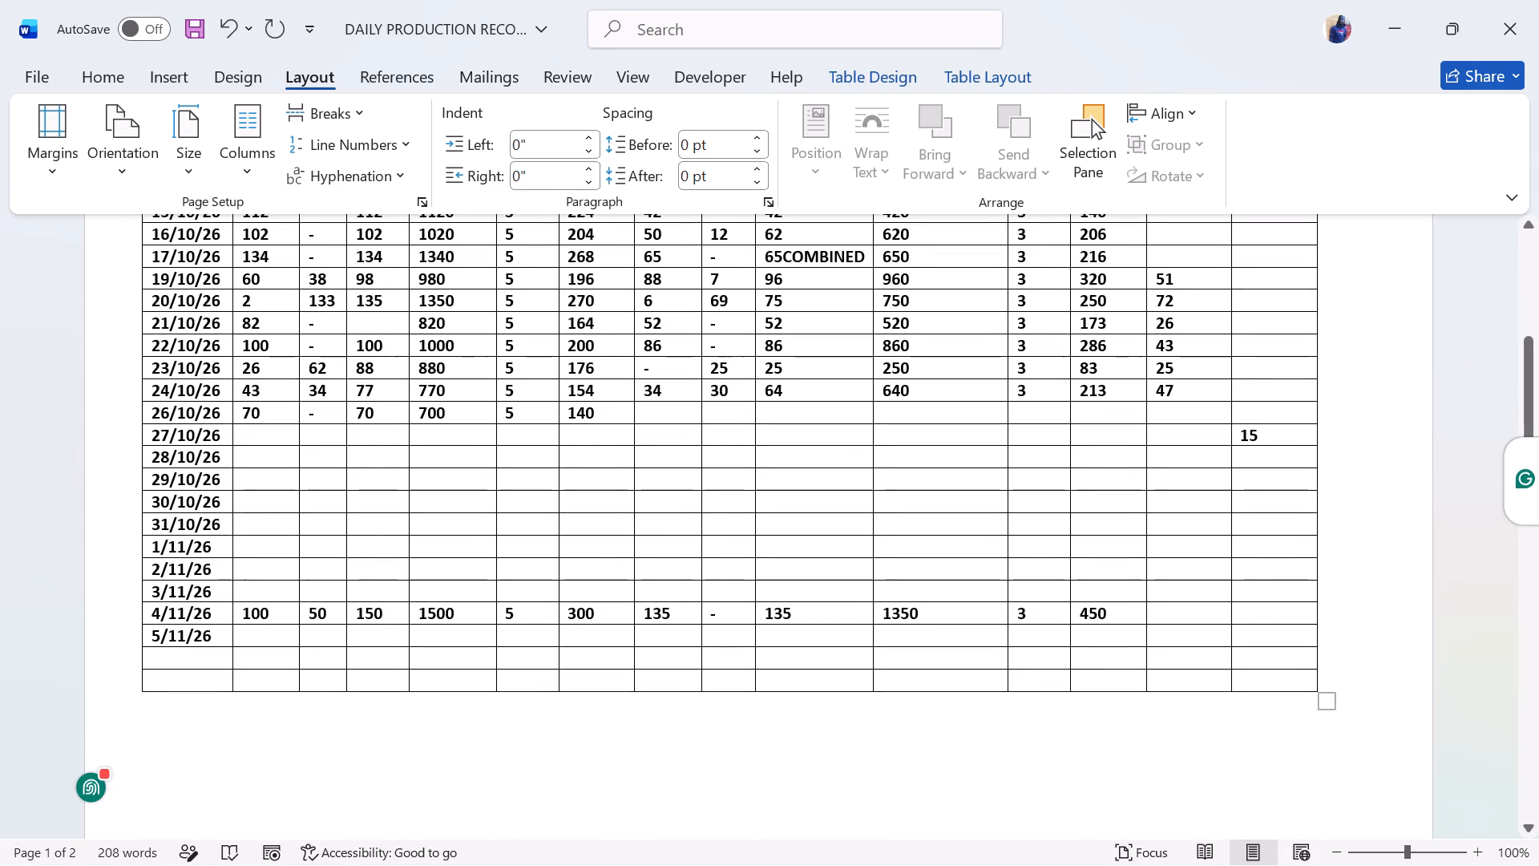
scroll(1206, 644, "down", 3)
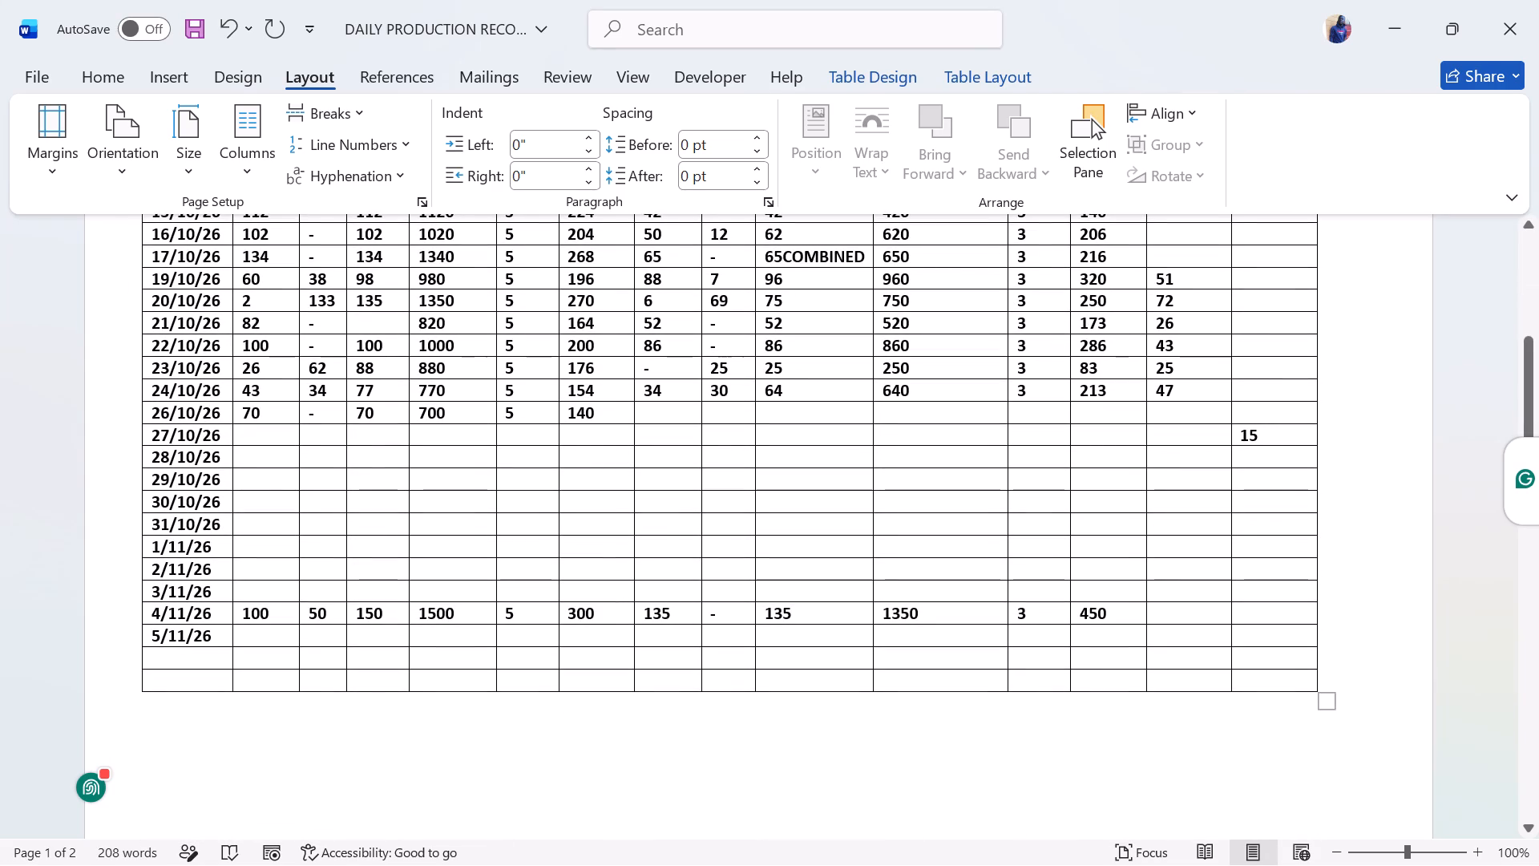
scroll(588, 466, "up", 1)
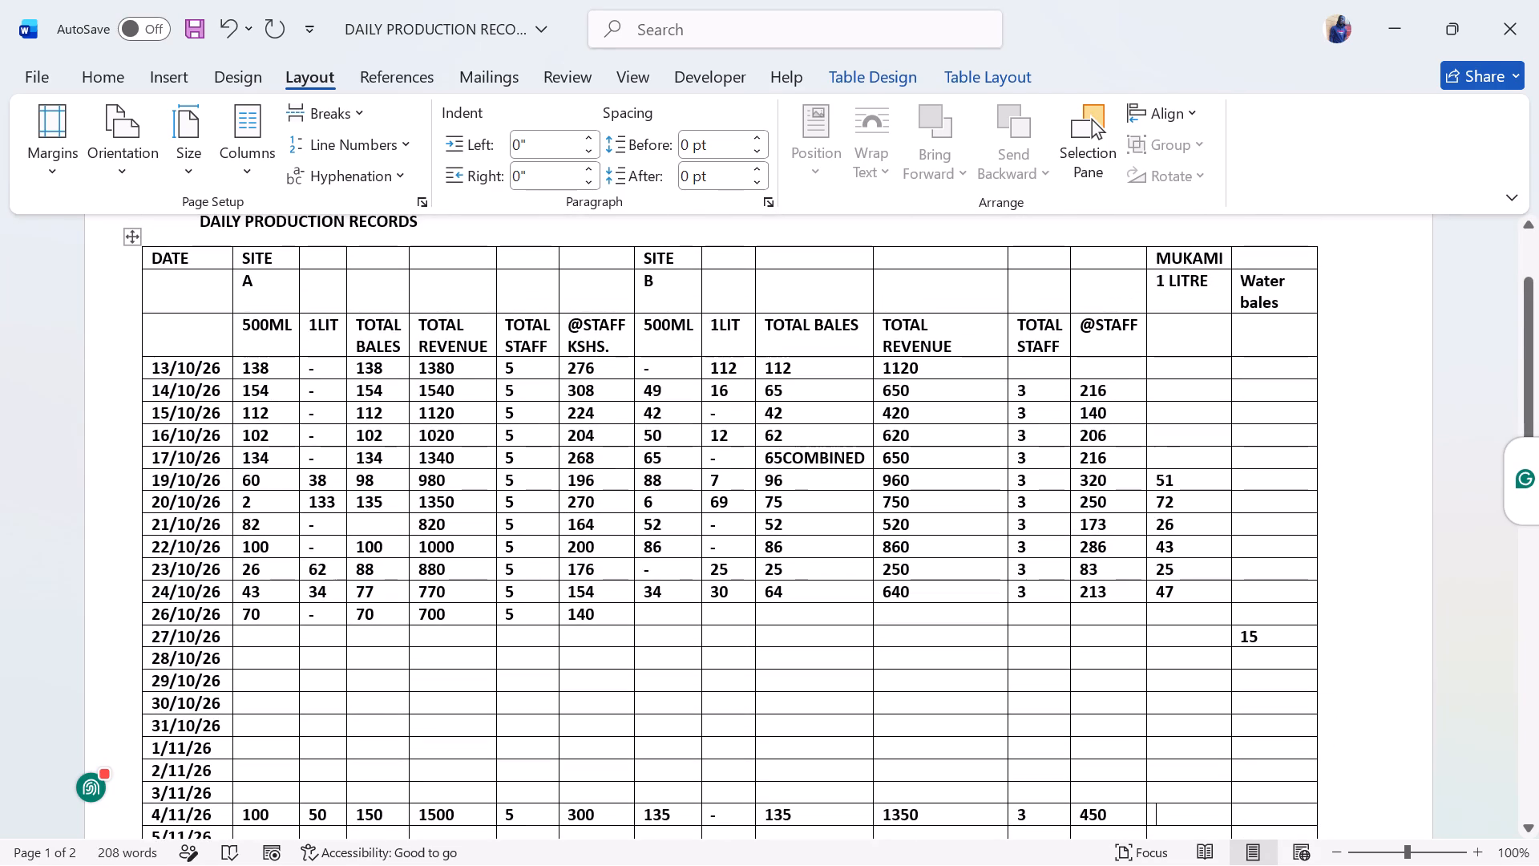
scroll(588, 466, "up", 1)
Save the updated production records document.
left_click(188, 22)
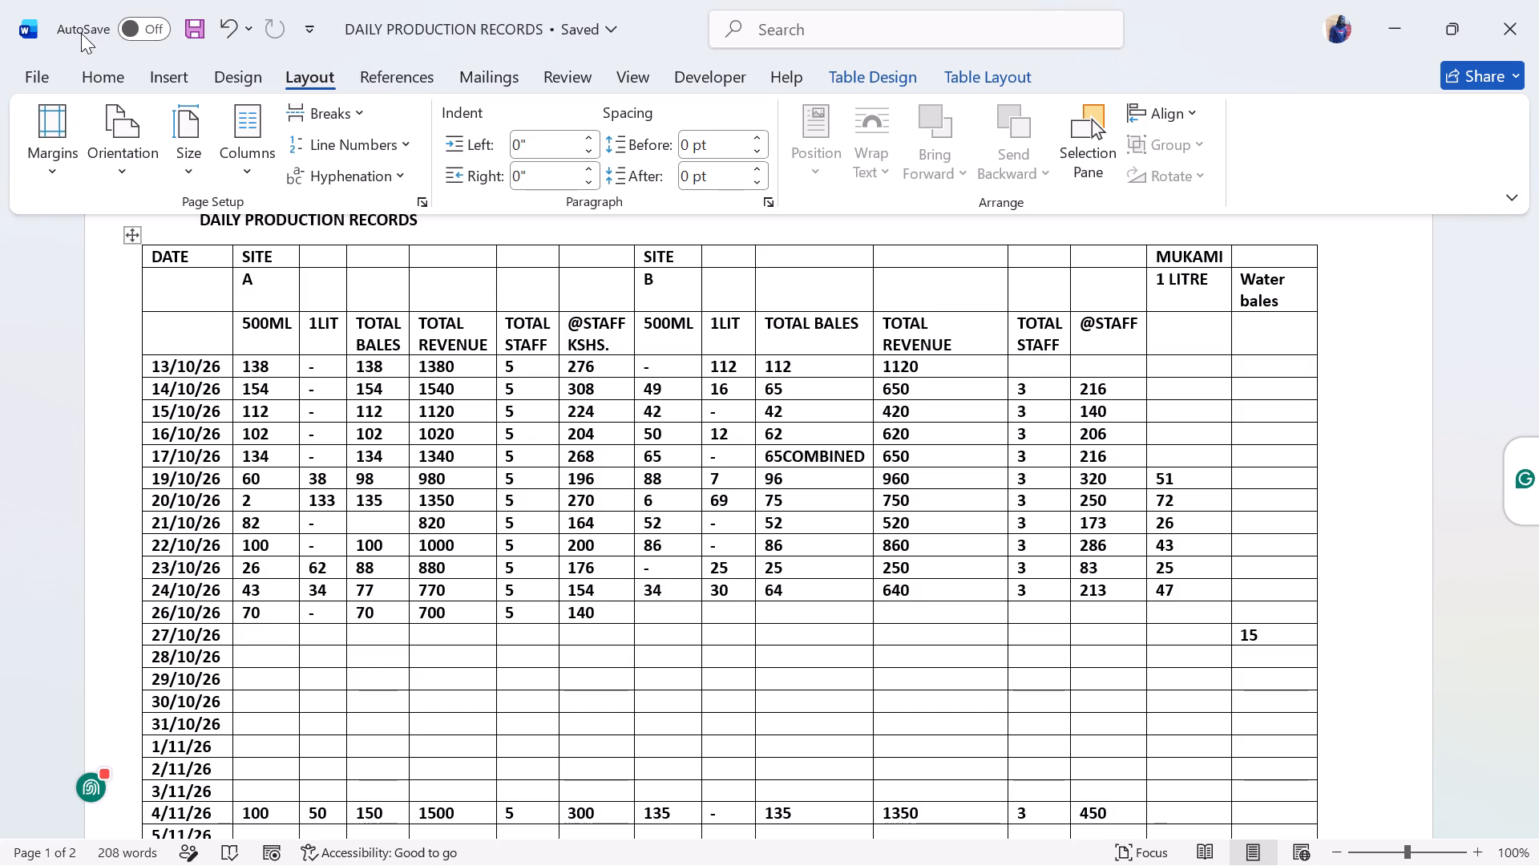
left_click(188, 22)
Save a copy of the document as a Word Document named DAILY PRODUCTION RECORDS in the Documents folder.
left_click(35, 71)
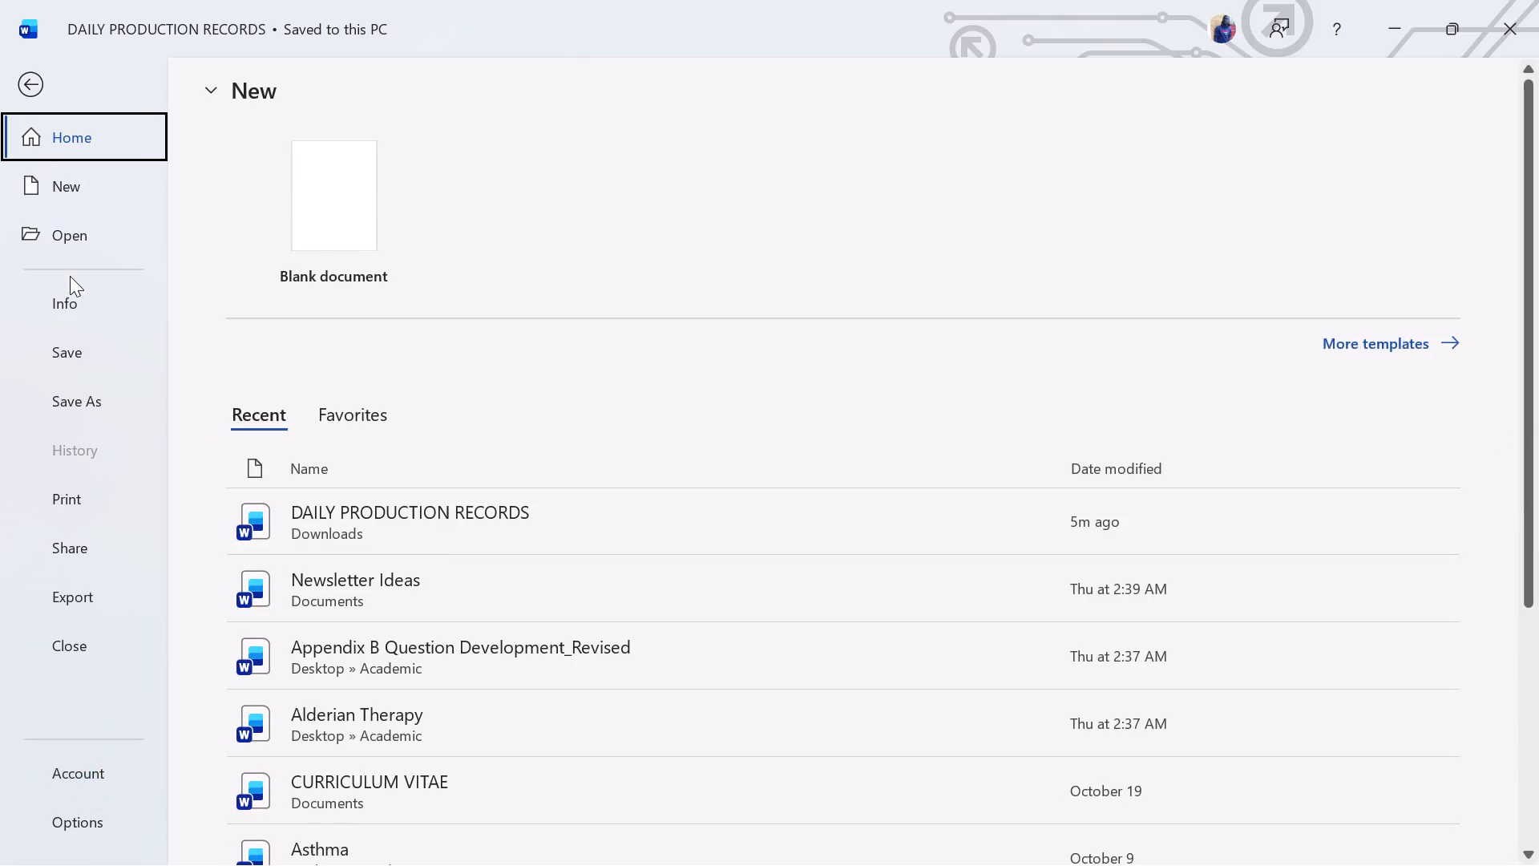
left_click(87, 404)
left_click(752, 395)
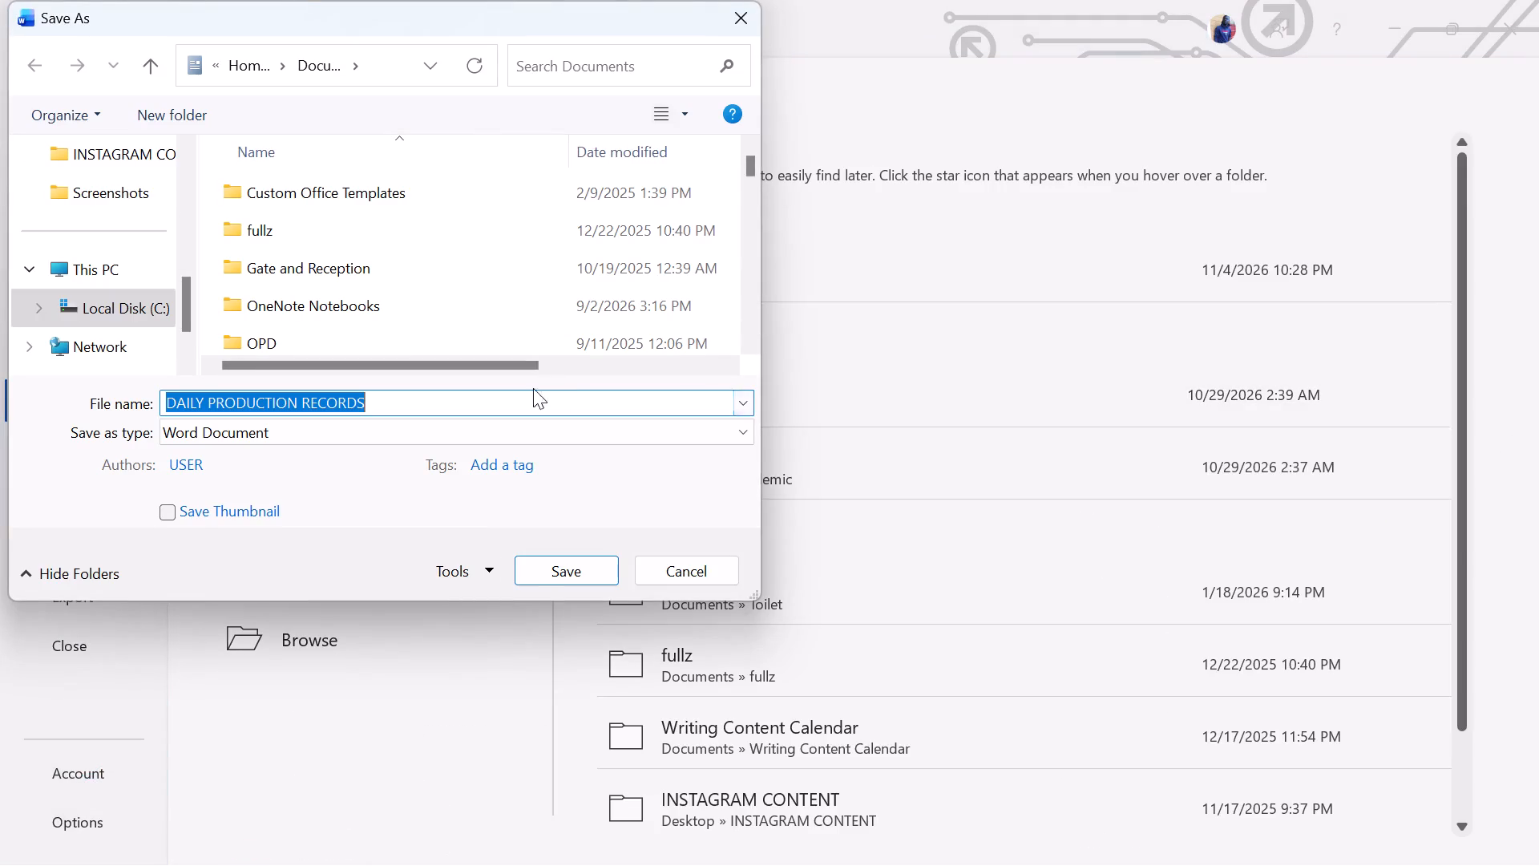
left_click(548, 571)
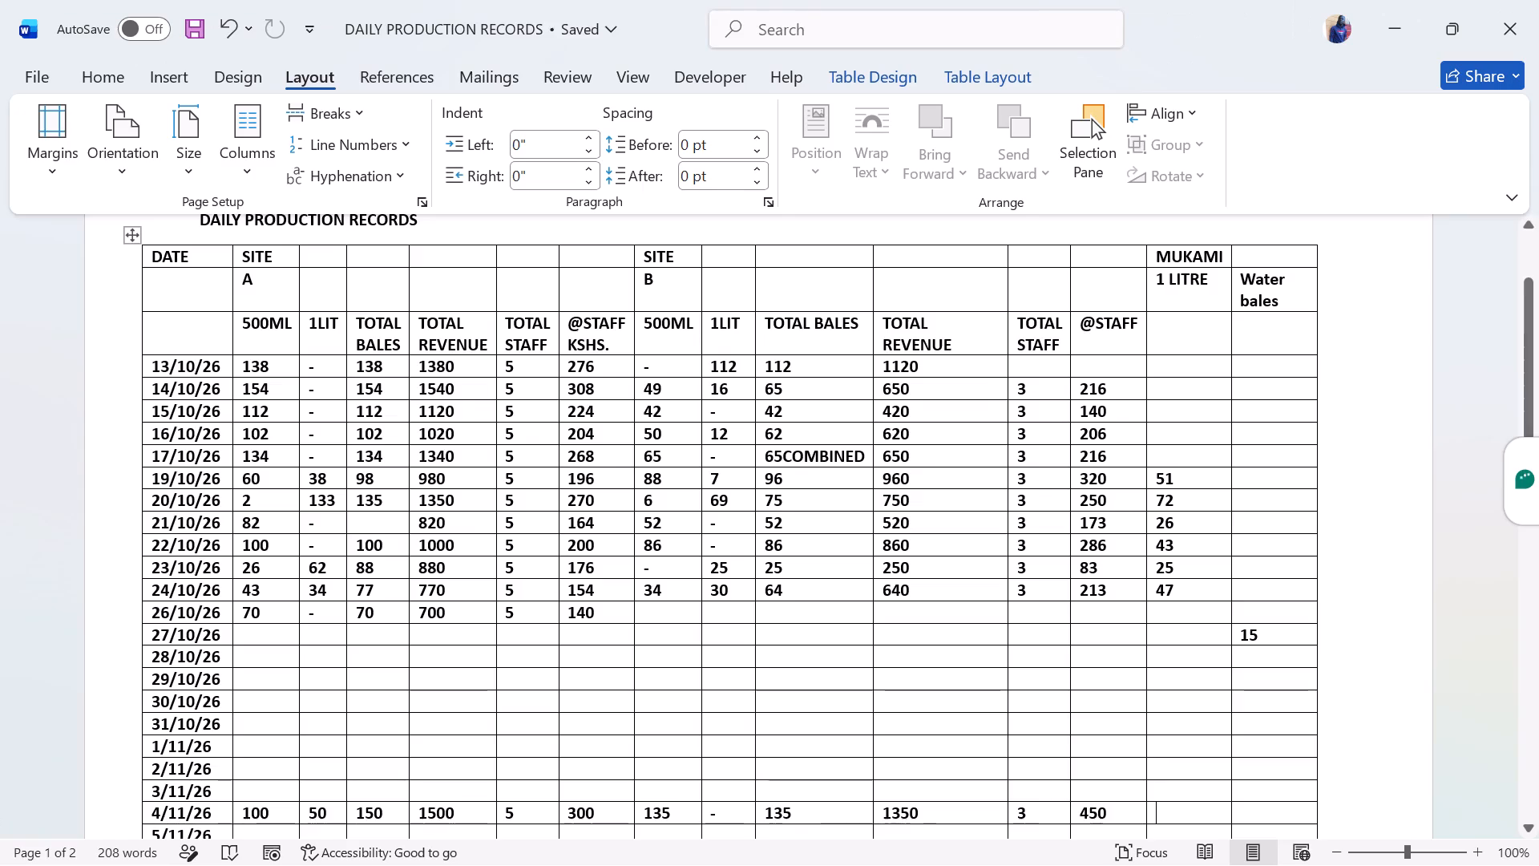
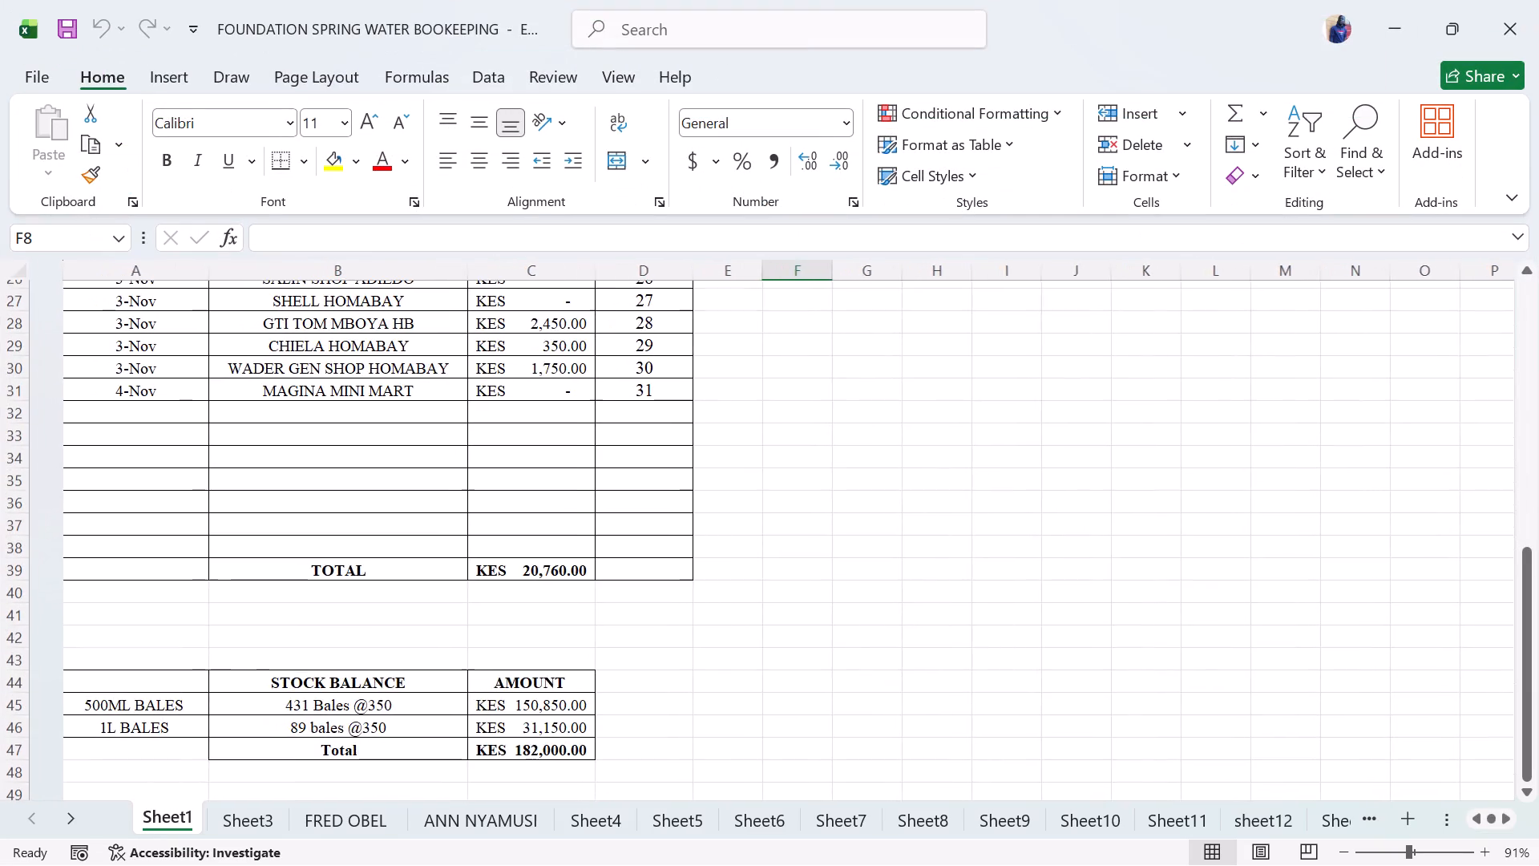
Switch to the Excel bookkeeping workbook and review the debtors' ledger and the stock balance table below it.
scroll(885, 407, "right", 1)
scroll(885, 407, "up", 2)
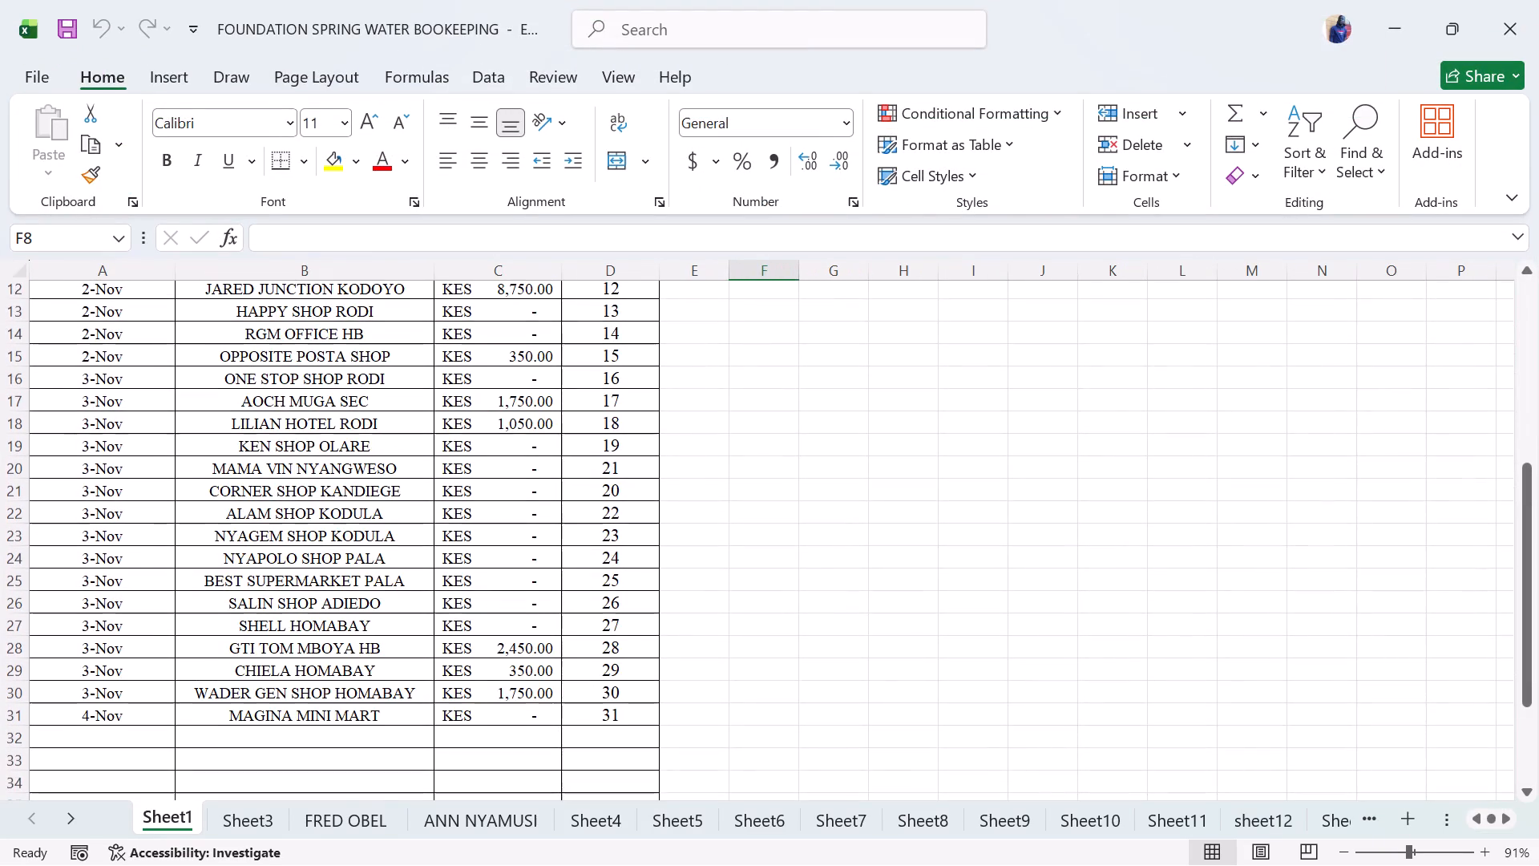
scroll(885, 407, "up", 3)
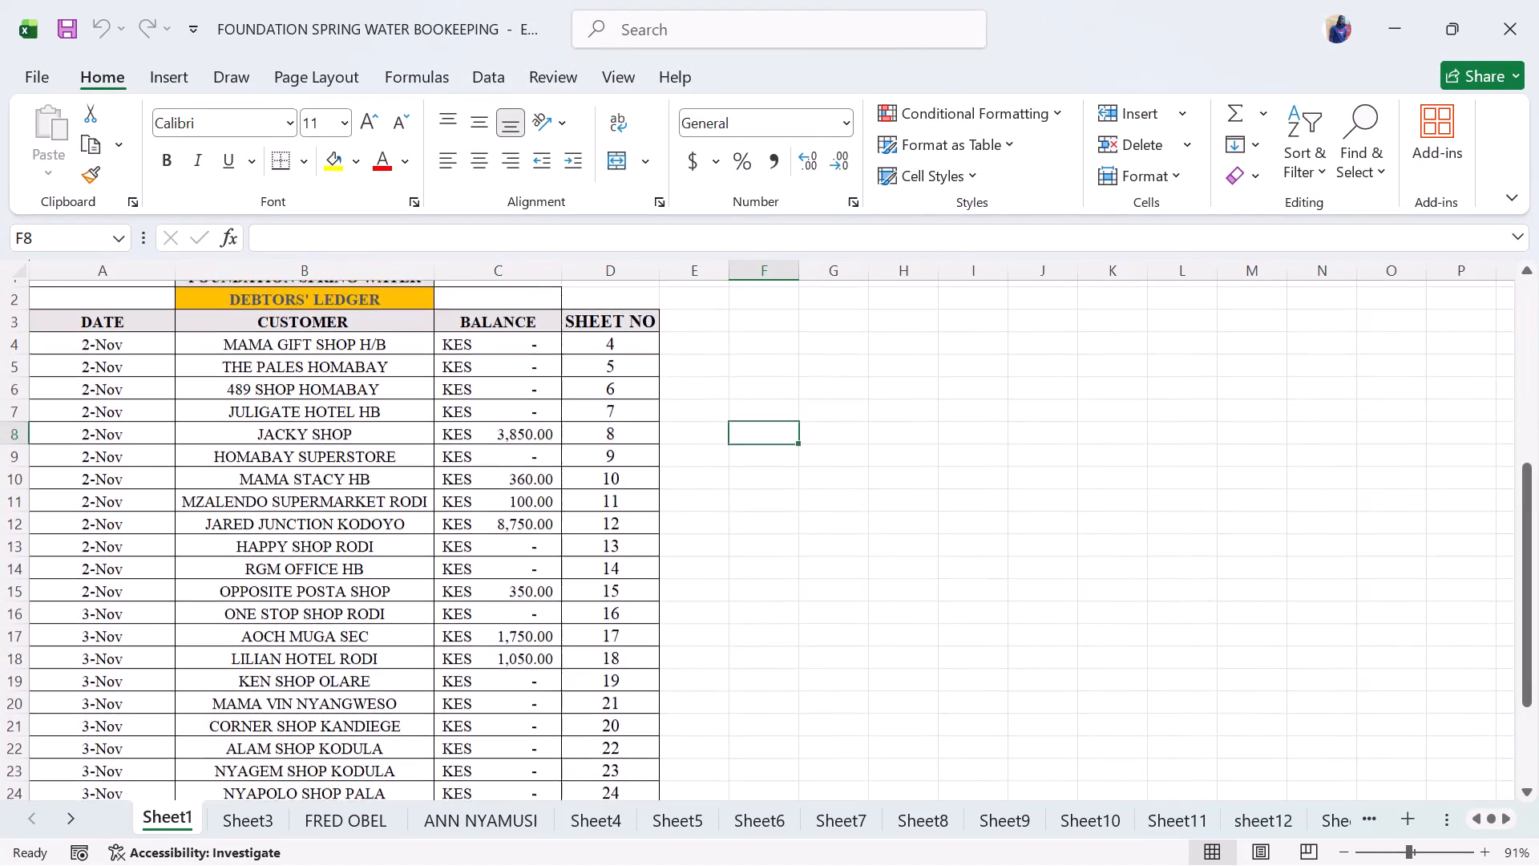
scroll(885, 407, "down", 4)
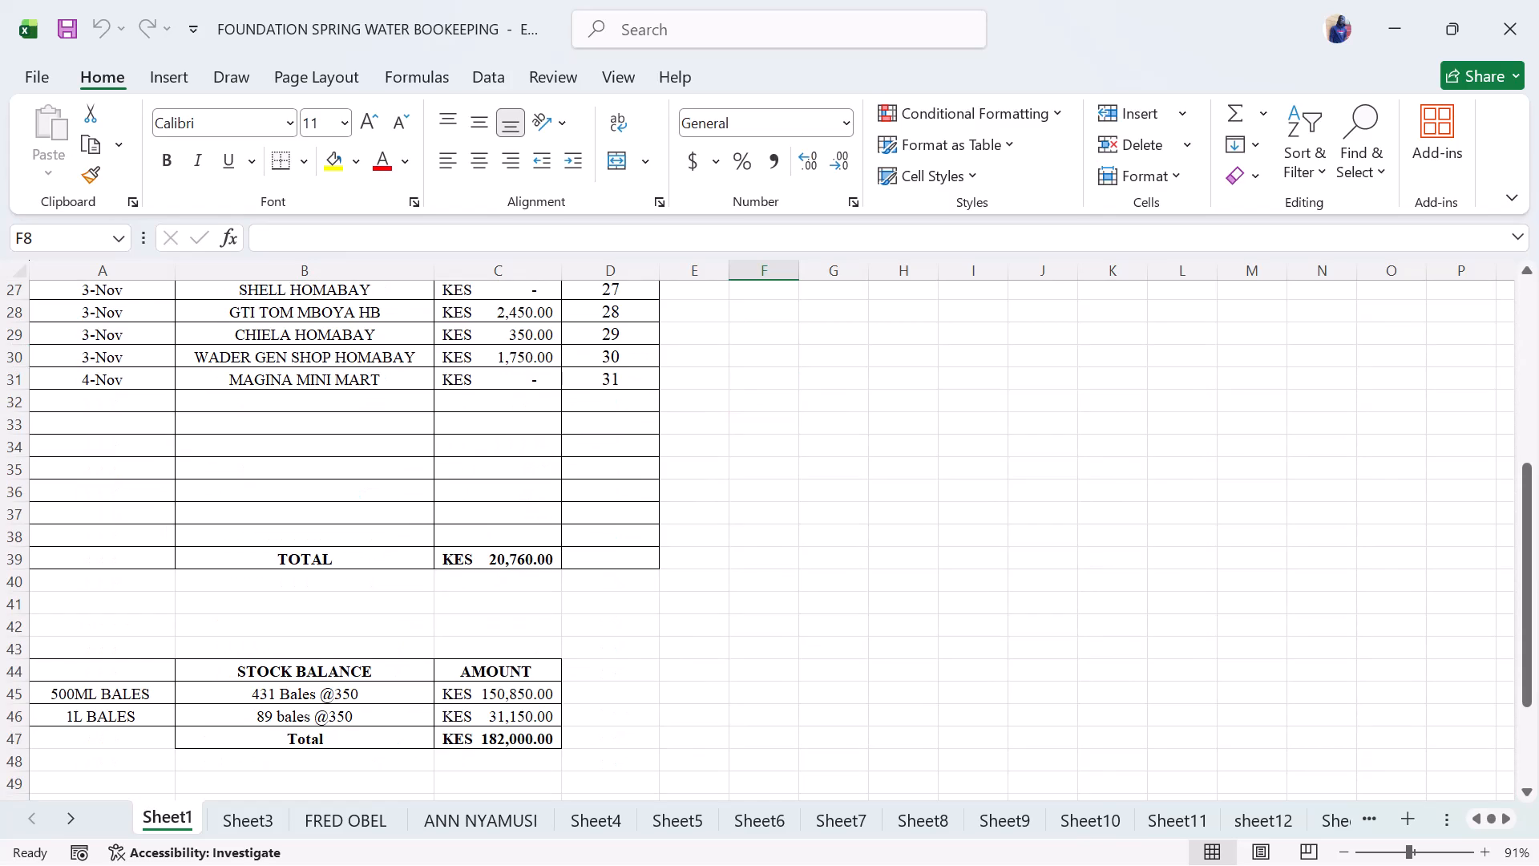
scroll(885, 407, "up", 1)
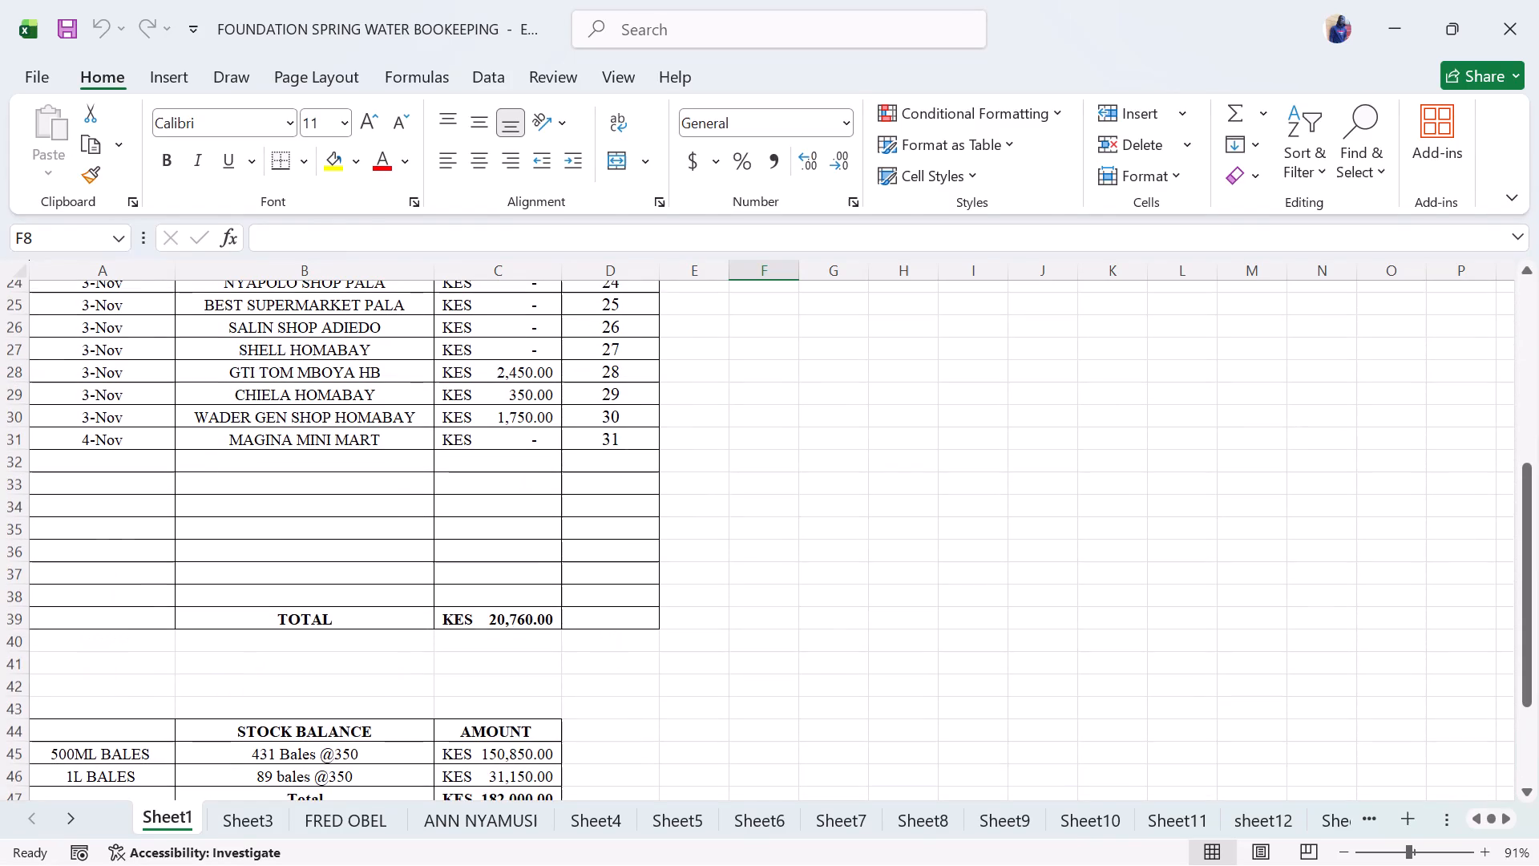
scroll(885, 407, "up", 1)
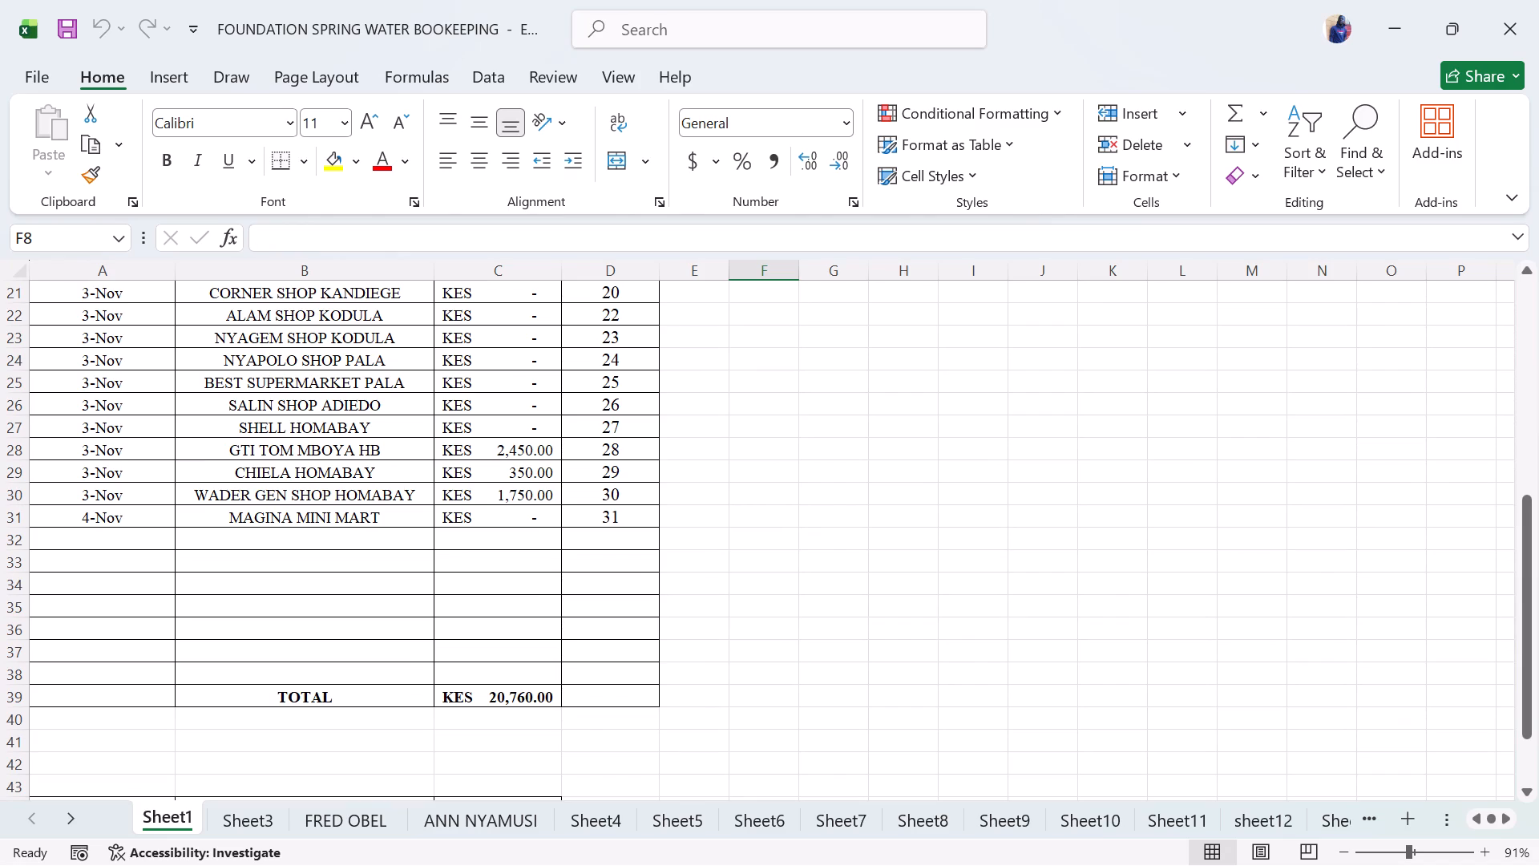
double_click(93, 817)
Add a debtors' ledger row below MAGINA MINI MART dated 4-Nov for customer RODI with sheet number 32.
left_click(136, 548)
key("4")
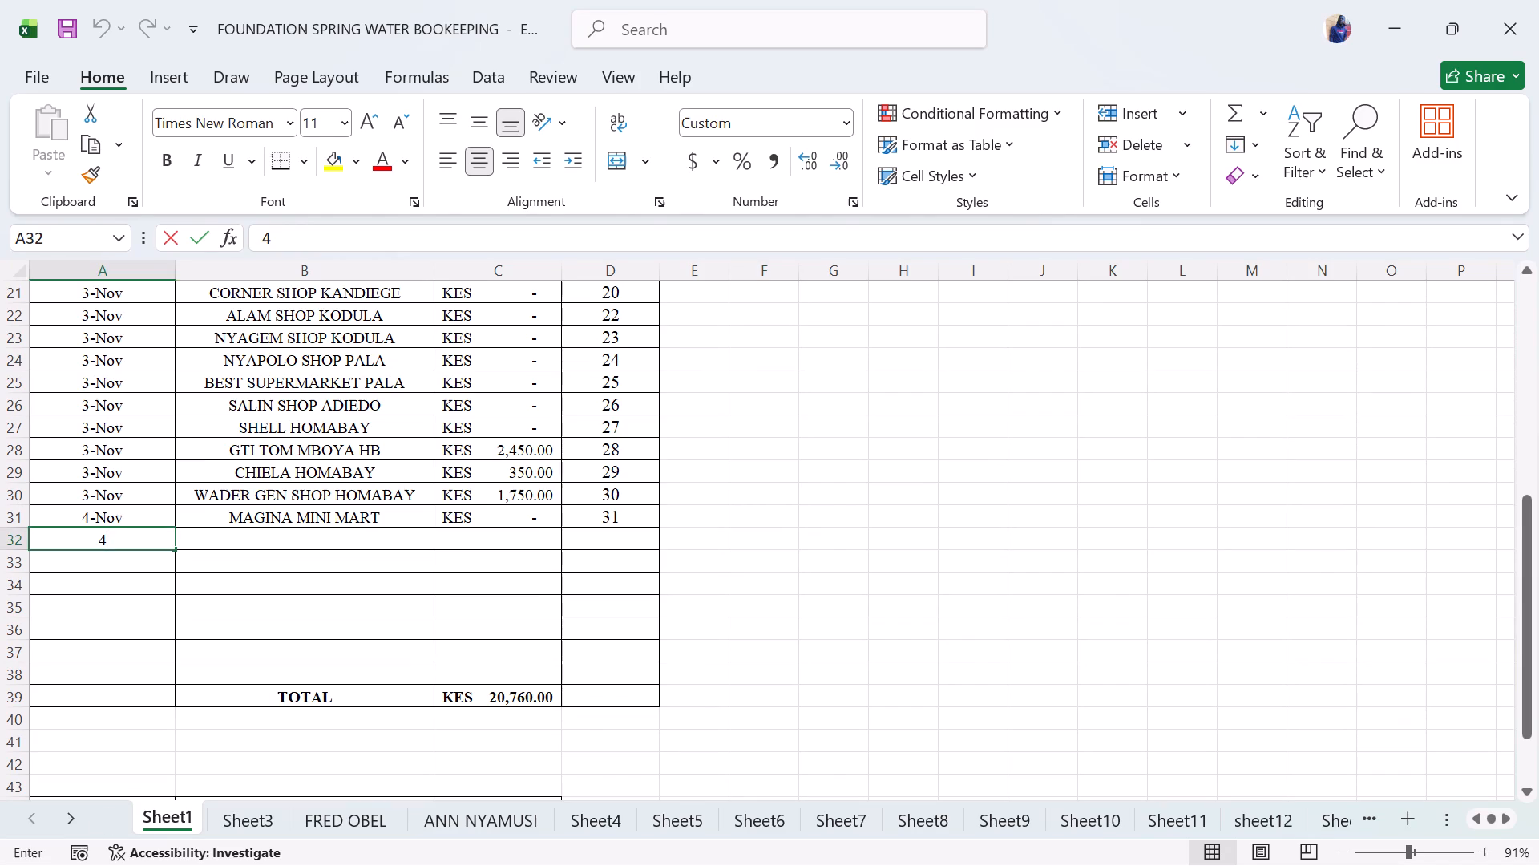
type("NOV")
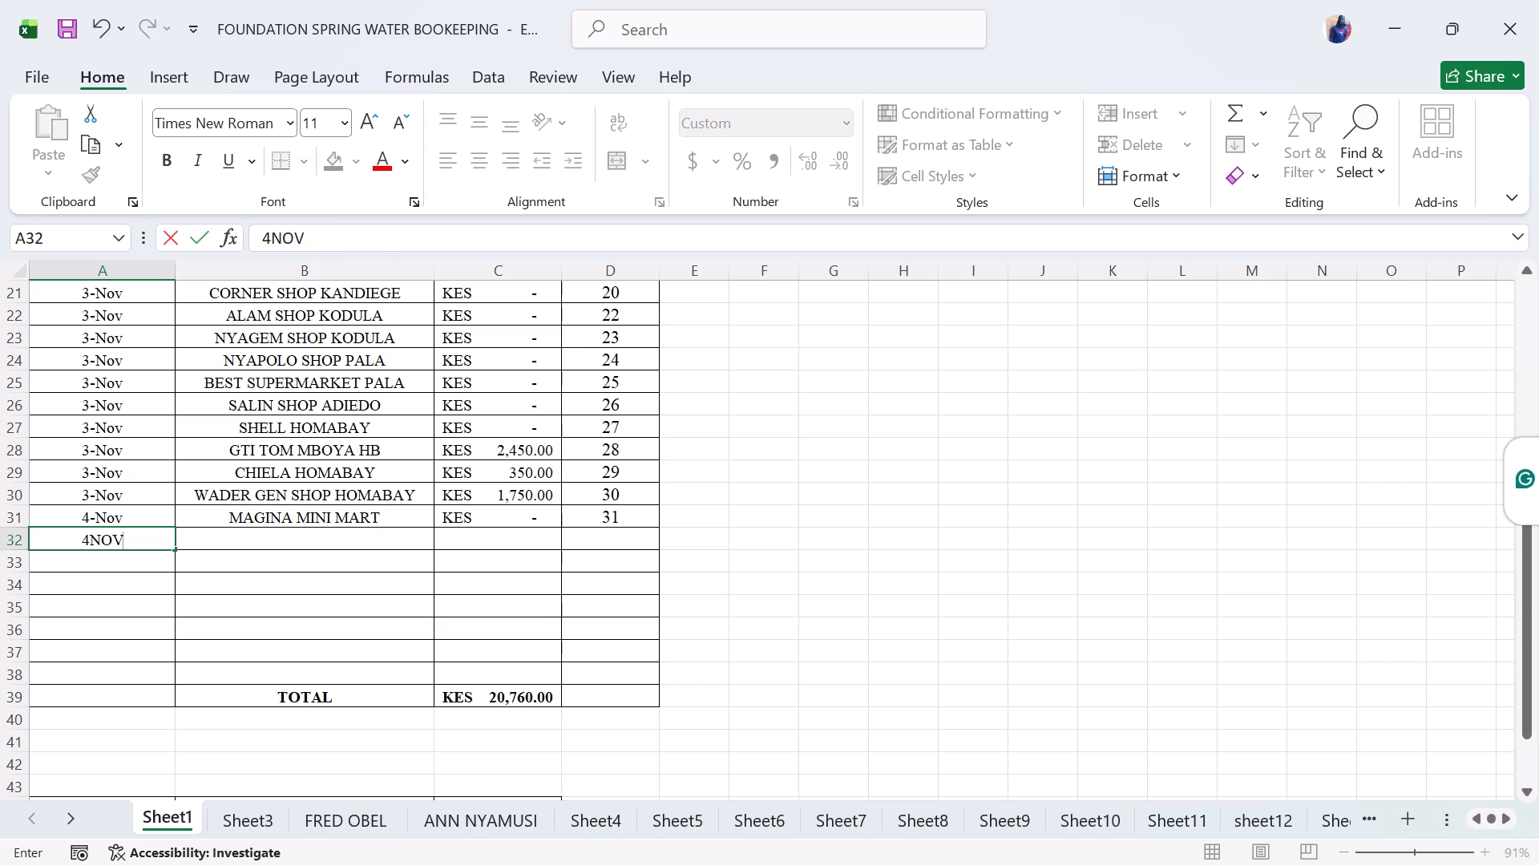
left_click(233, 543)
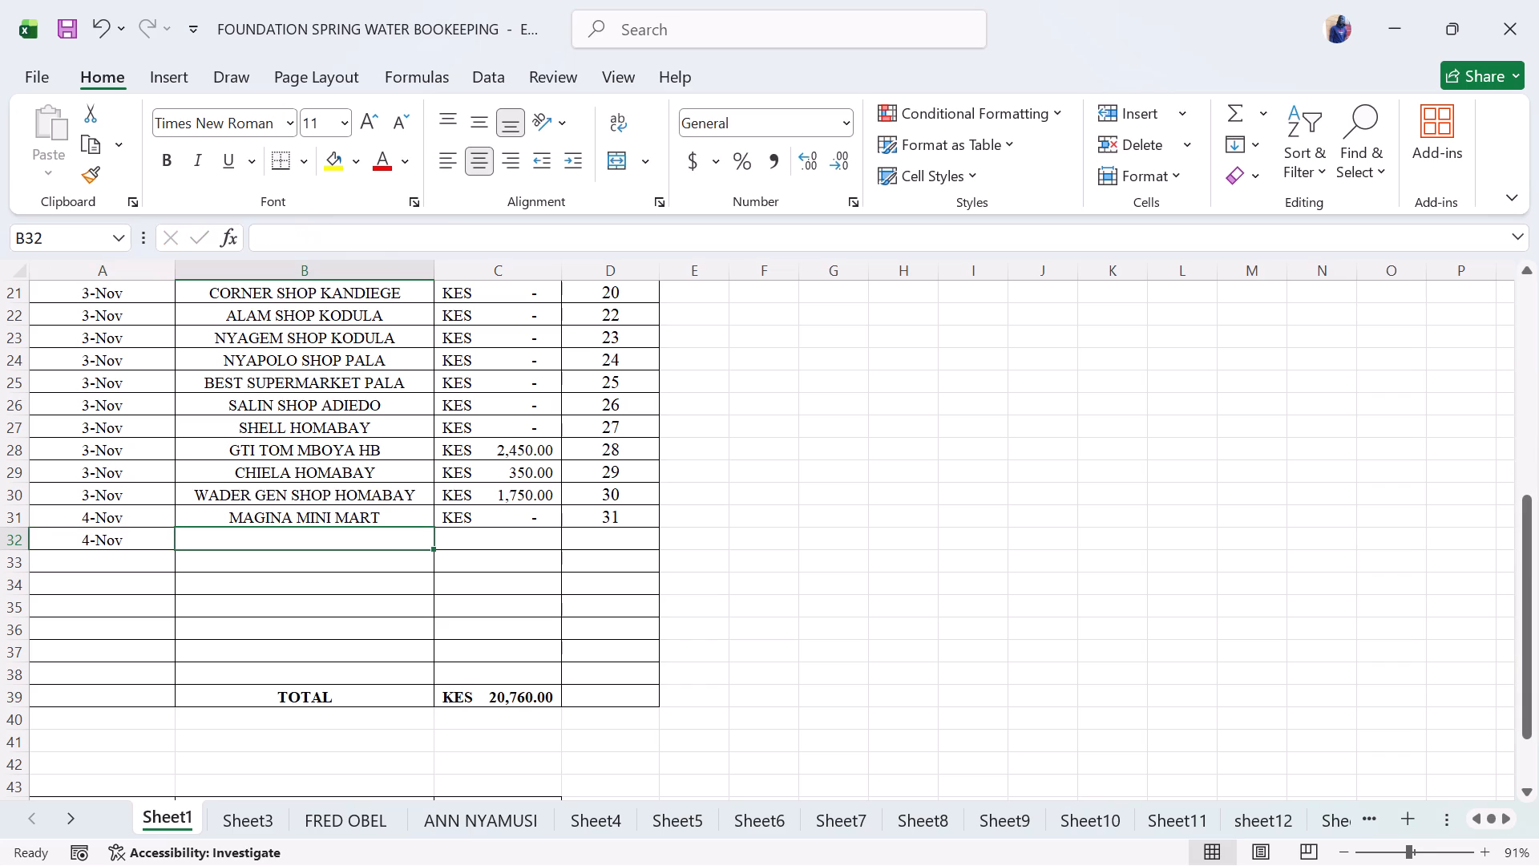
type("RODI")
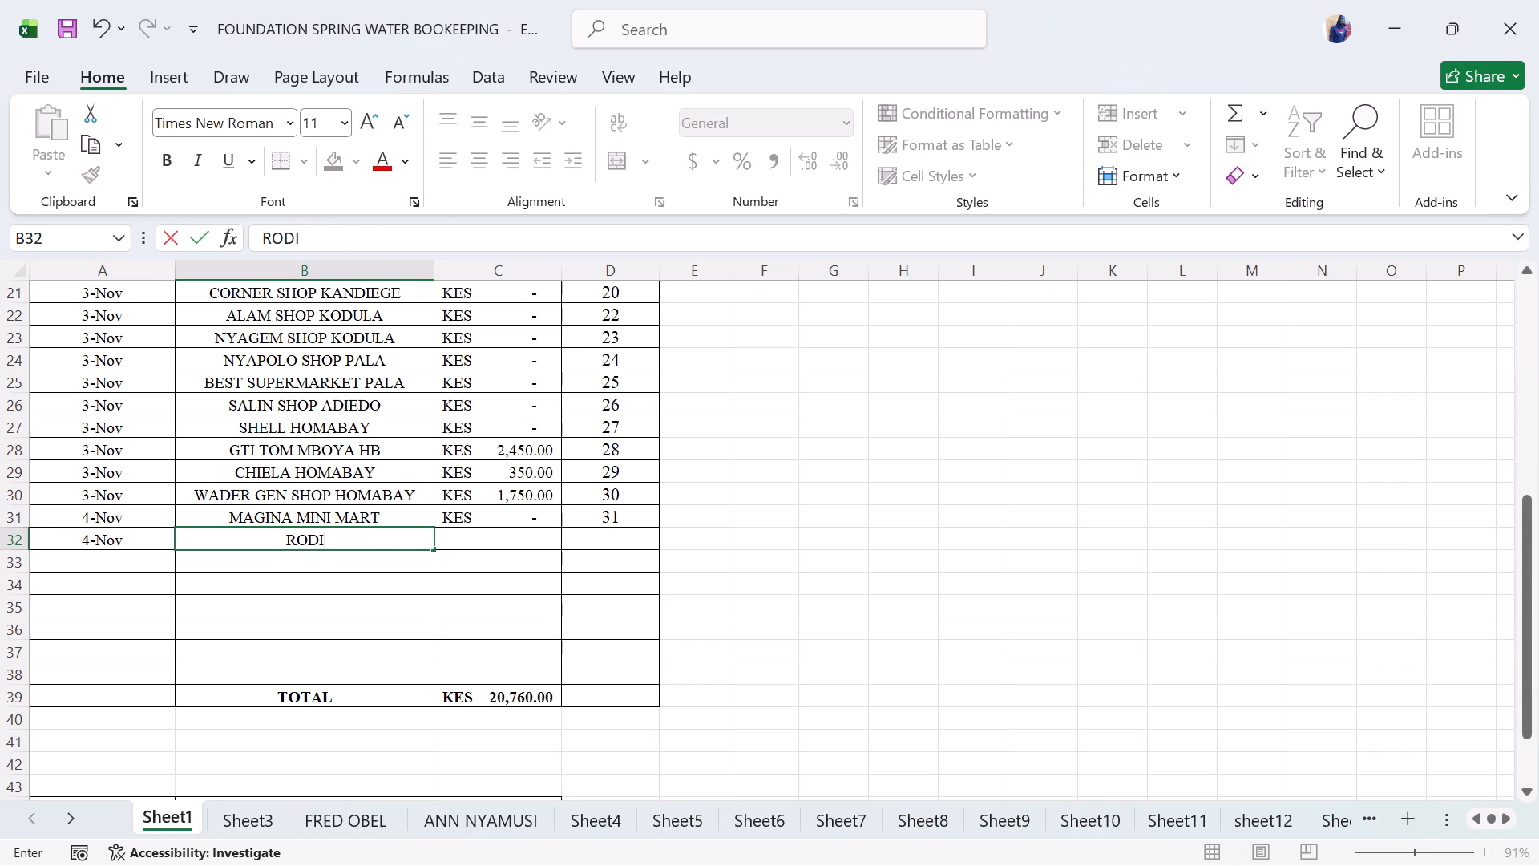
left_click(477, 536)
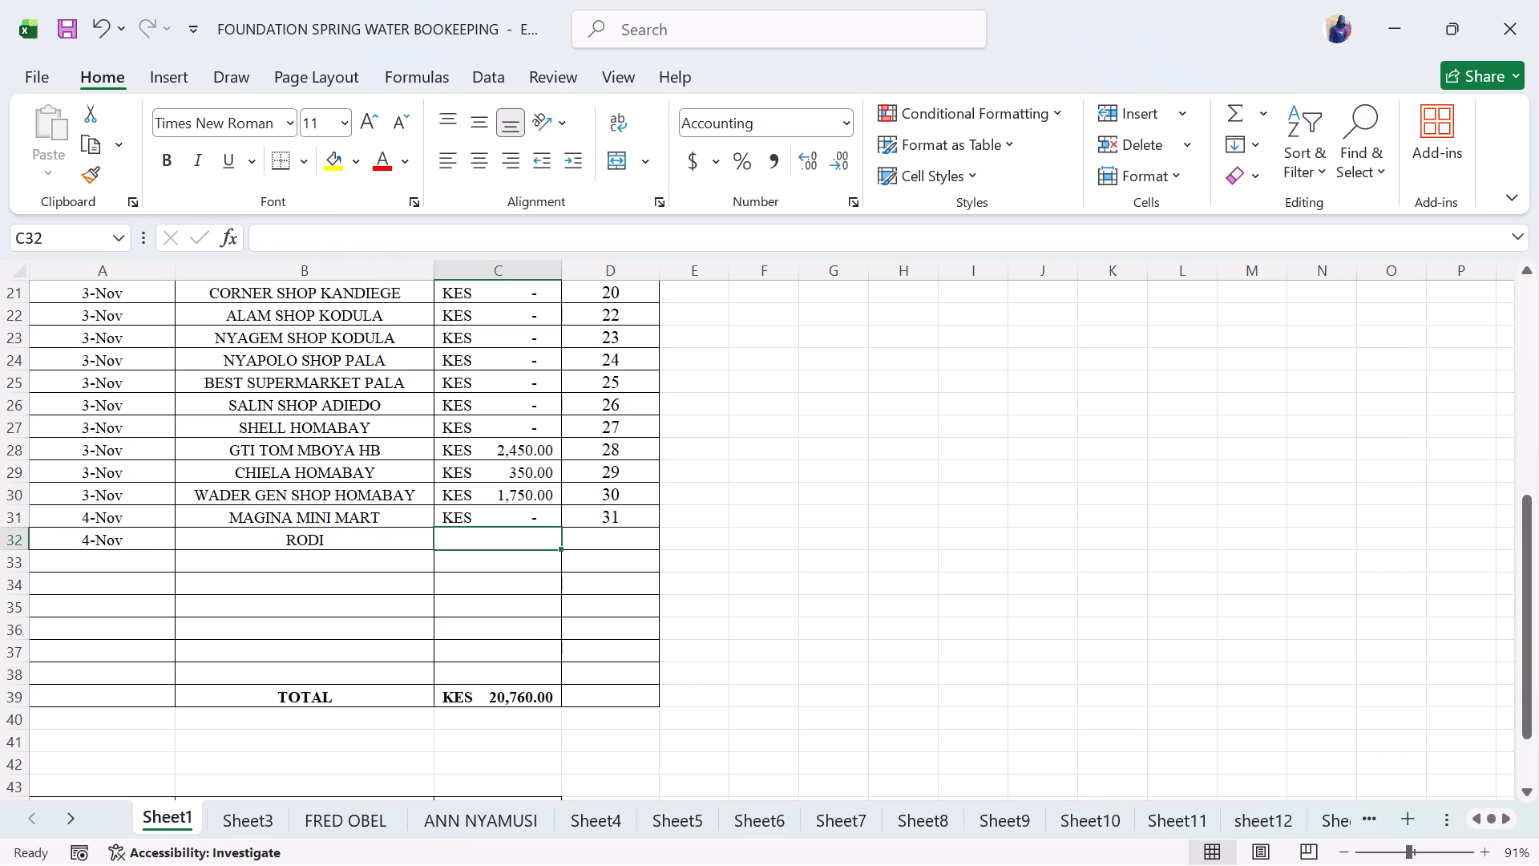
left_click(612, 531)
type("32")
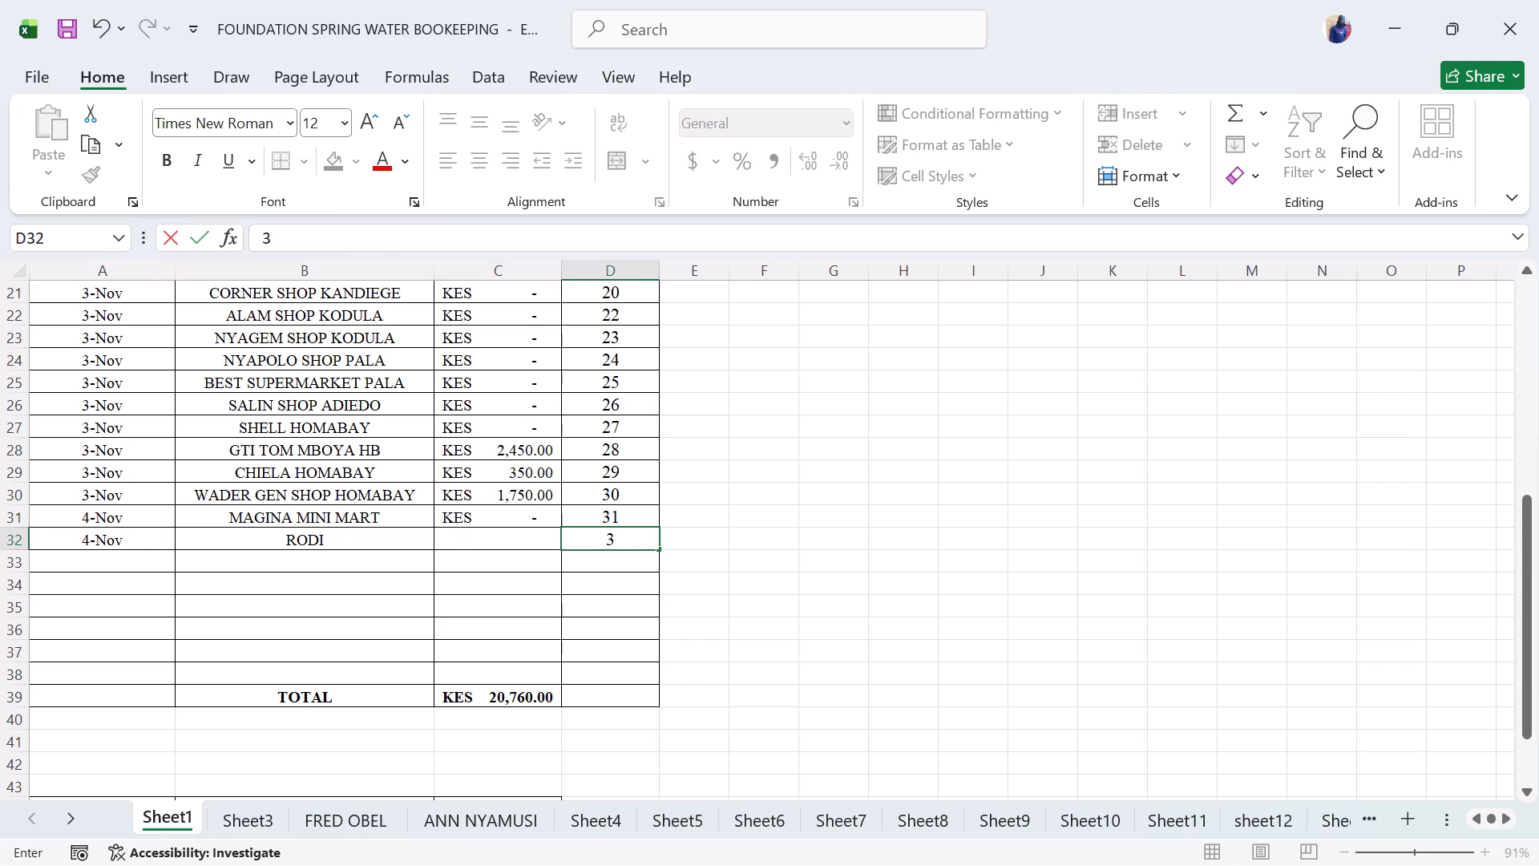
Add a blank worksheet after Sheet31.
left_click(66, 822)
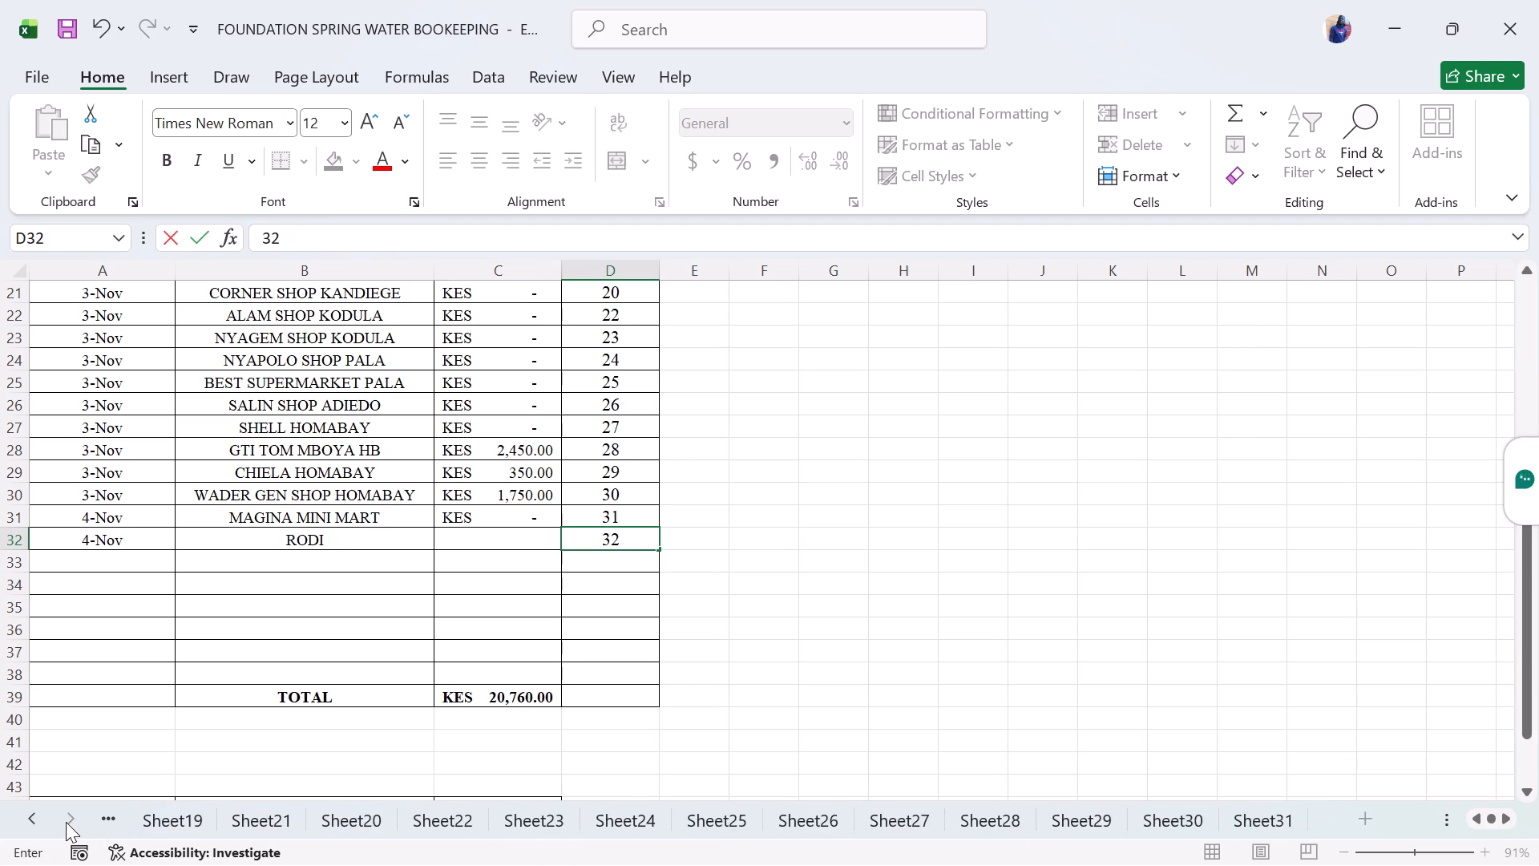
left_click(1253, 819)
left_click(1361, 816)
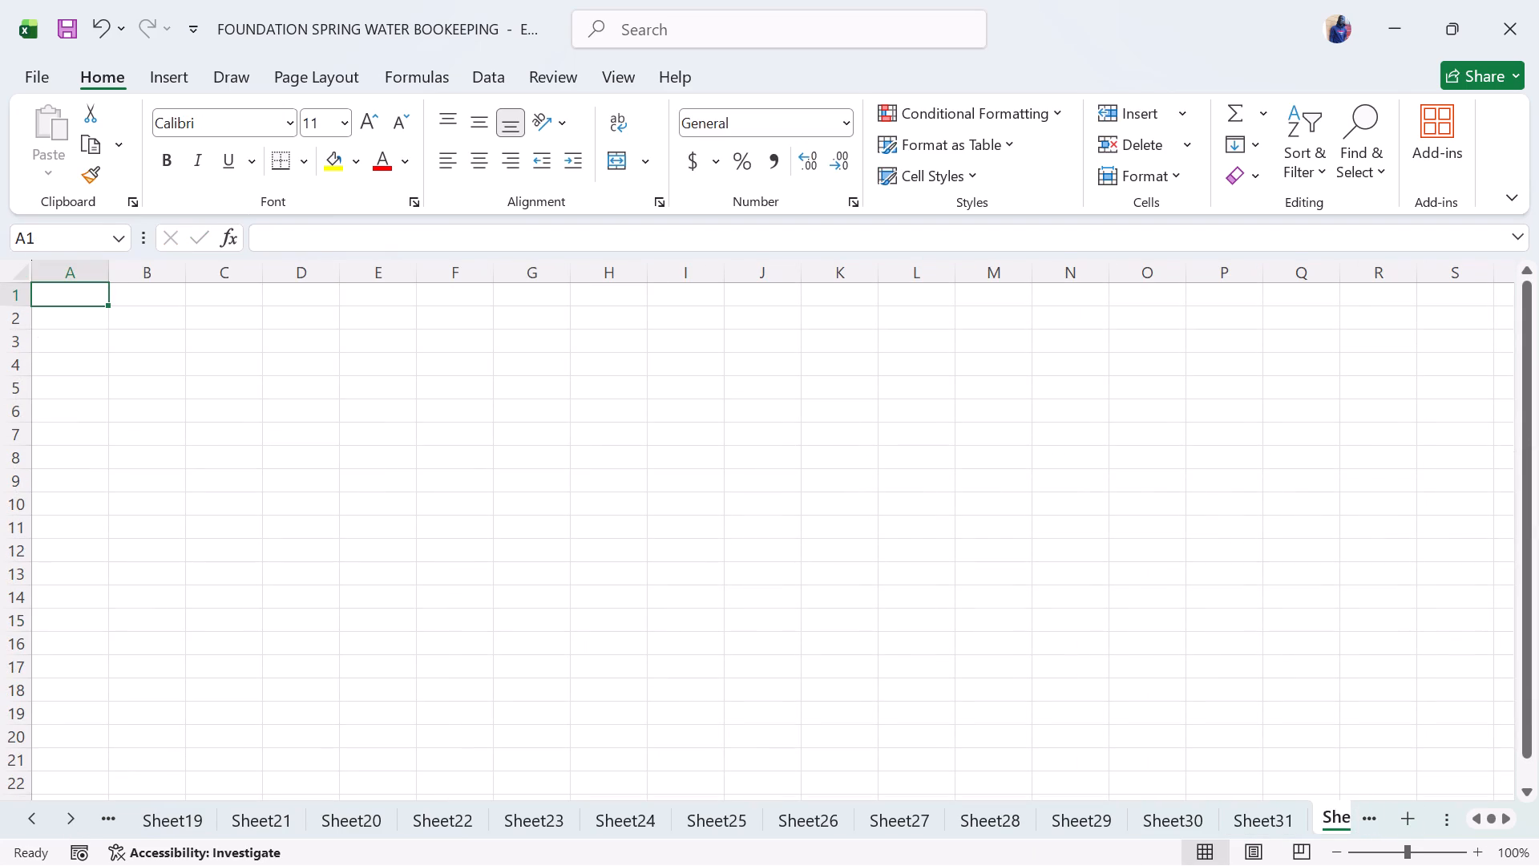
Copy the DATE to CR heading row from Sheet31 into row 2 of the new blank worksheet.
left_click(1268, 813)
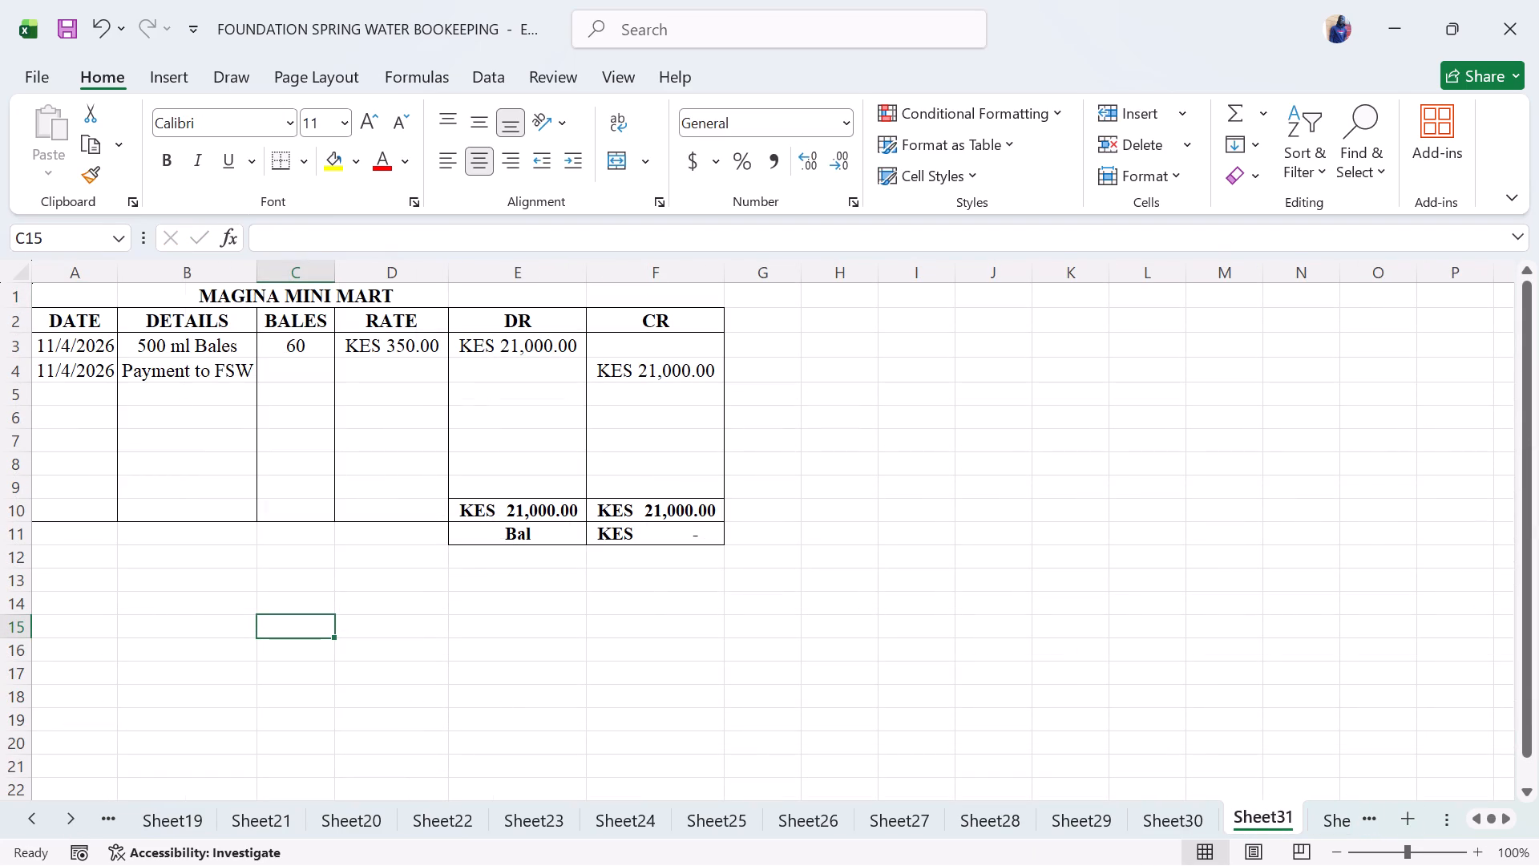
left_click_drag(46, 330, 664, 326)
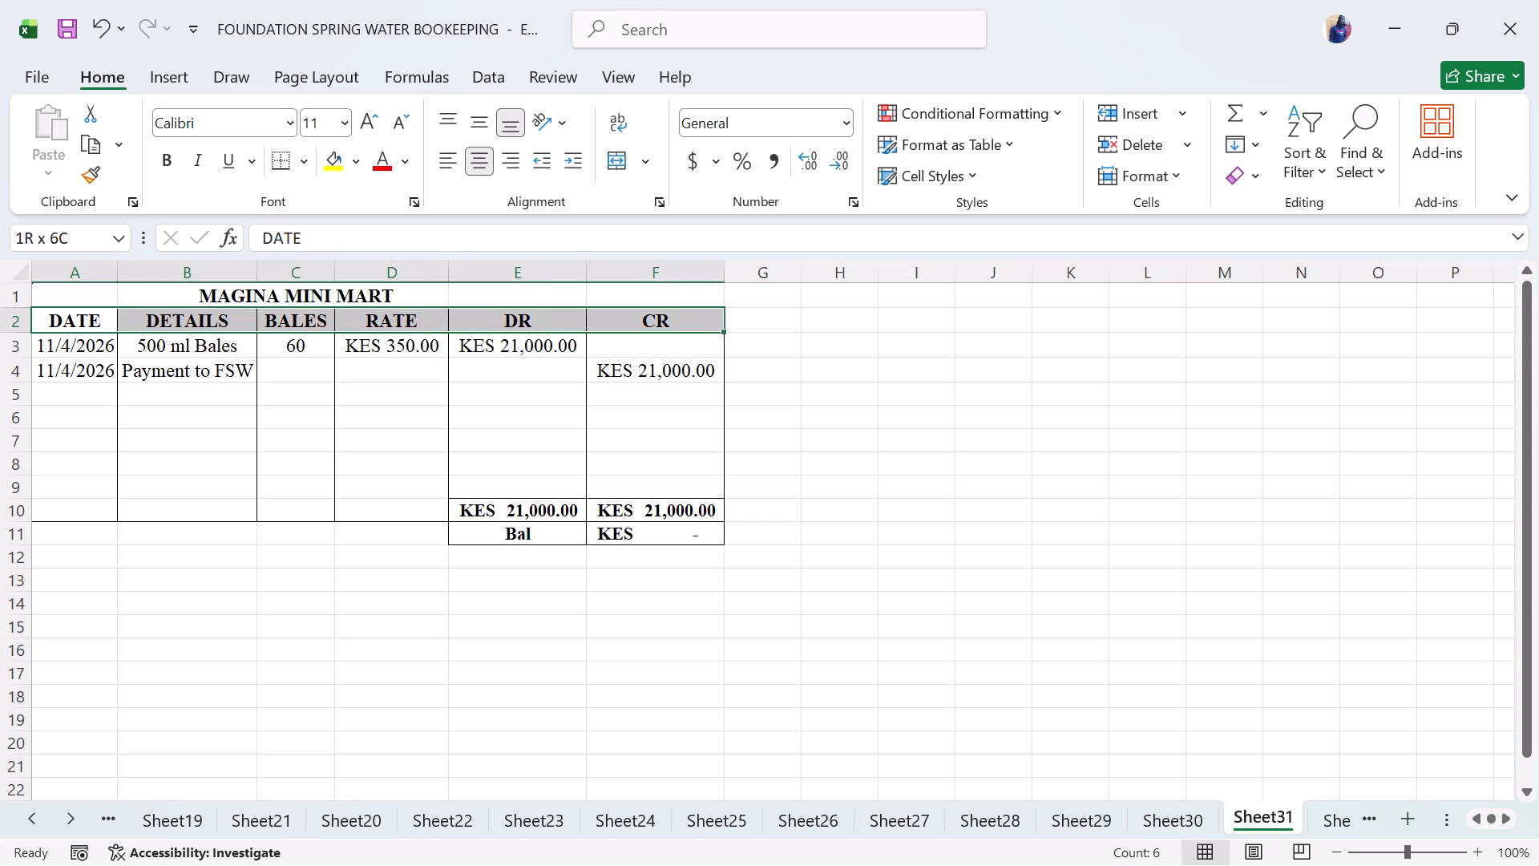
left_click_drag(664, 326, 664, 326)
key("ctrl+c")
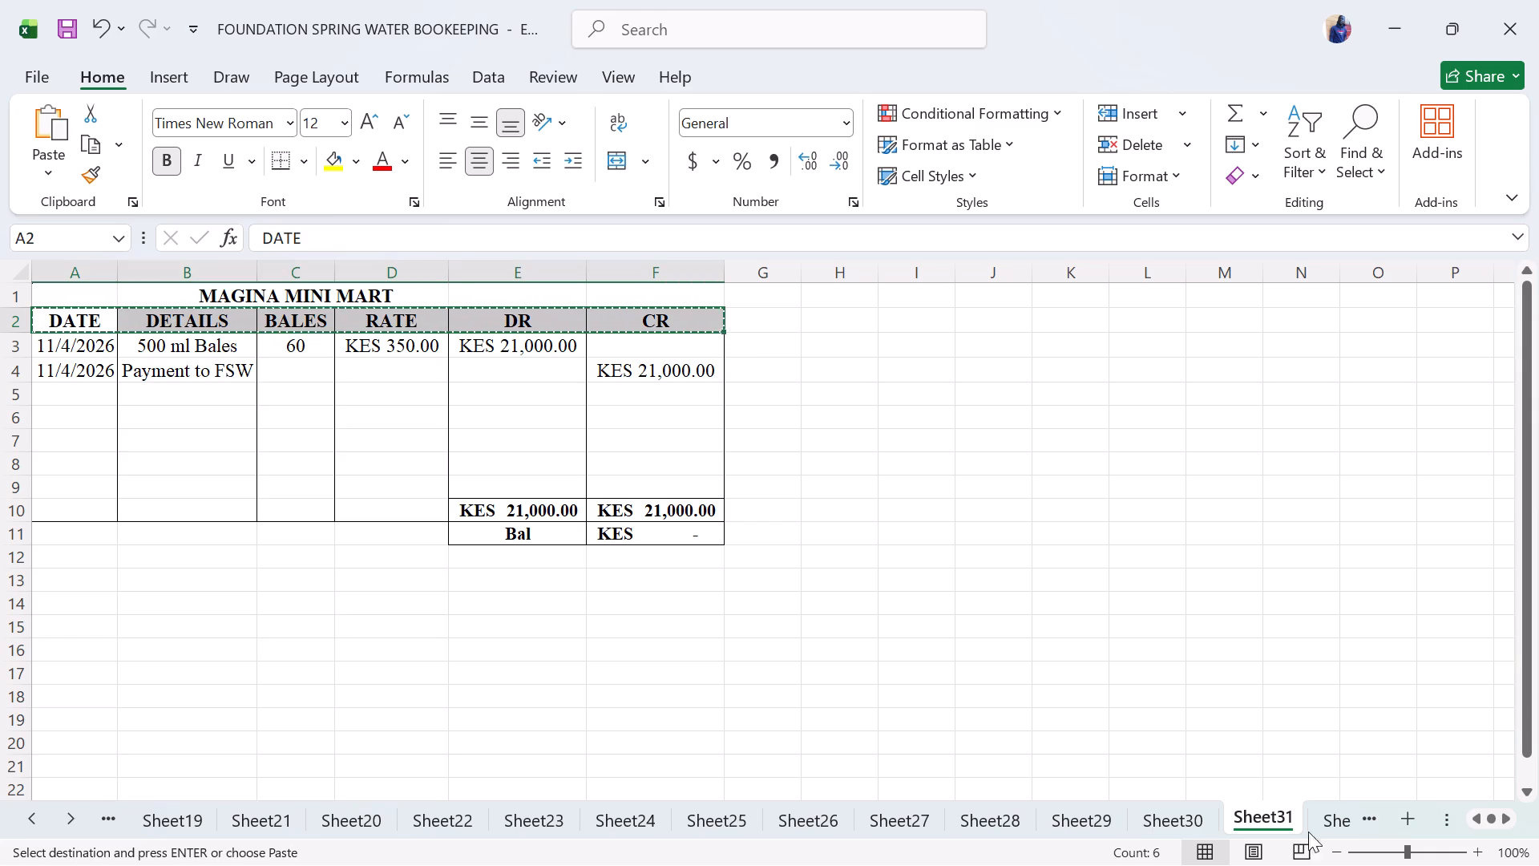
left_click(1339, 821)
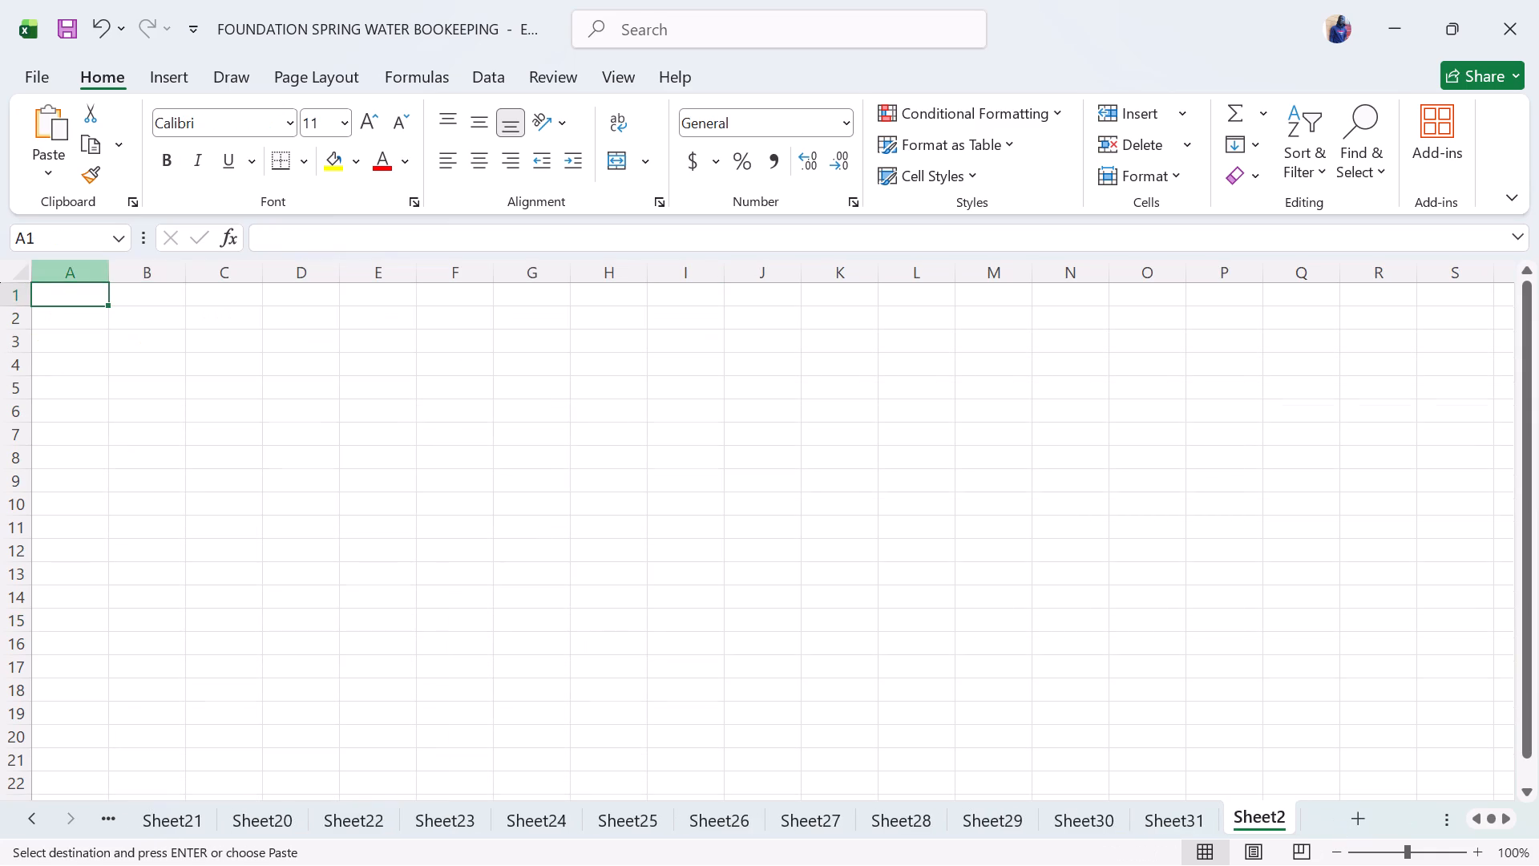
left_click_drag(76, 318, 566, 338)
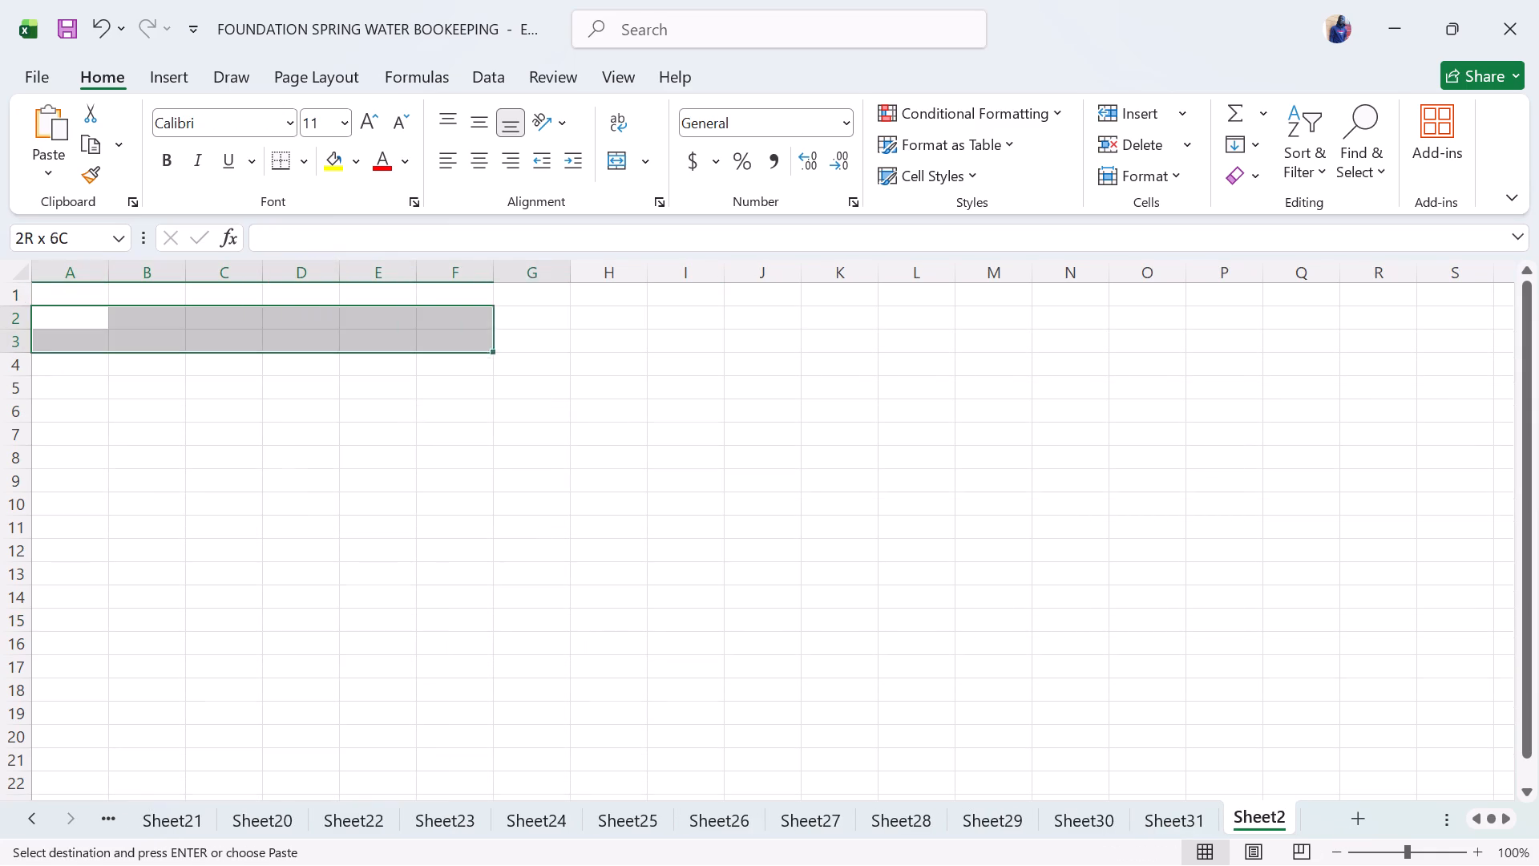
left_click_drag(566, 338, 659, 314)
key("ctrl+v")
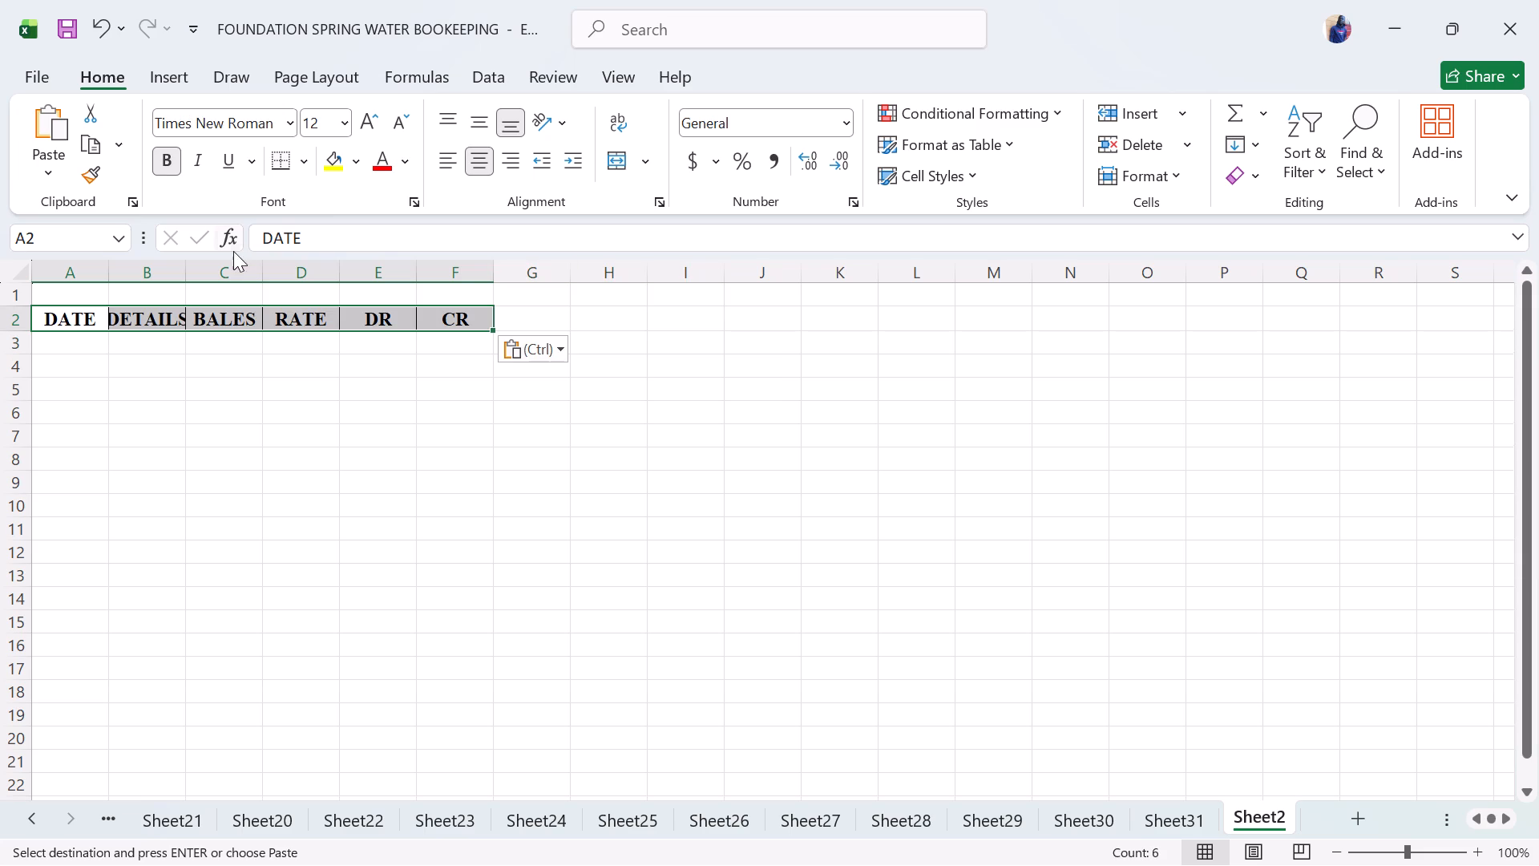
Enter the customer title RODI above the BALES heading in C1.
left_click(215, 299)
type("RODI")
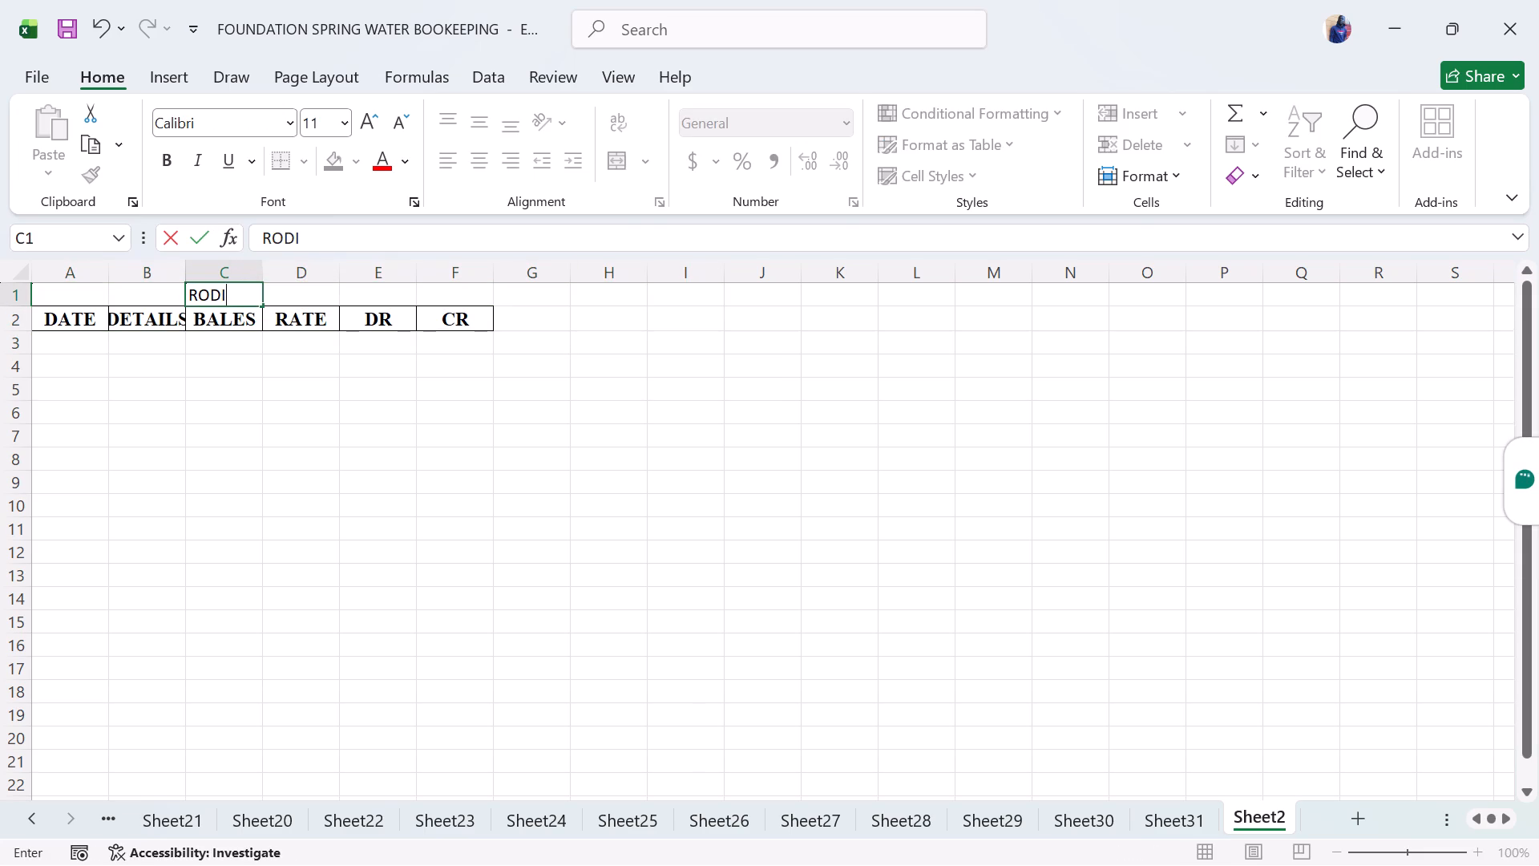
Enter 4/11/2026 as the first date under DATE and fit the column width to it.
left_click(83, 338)
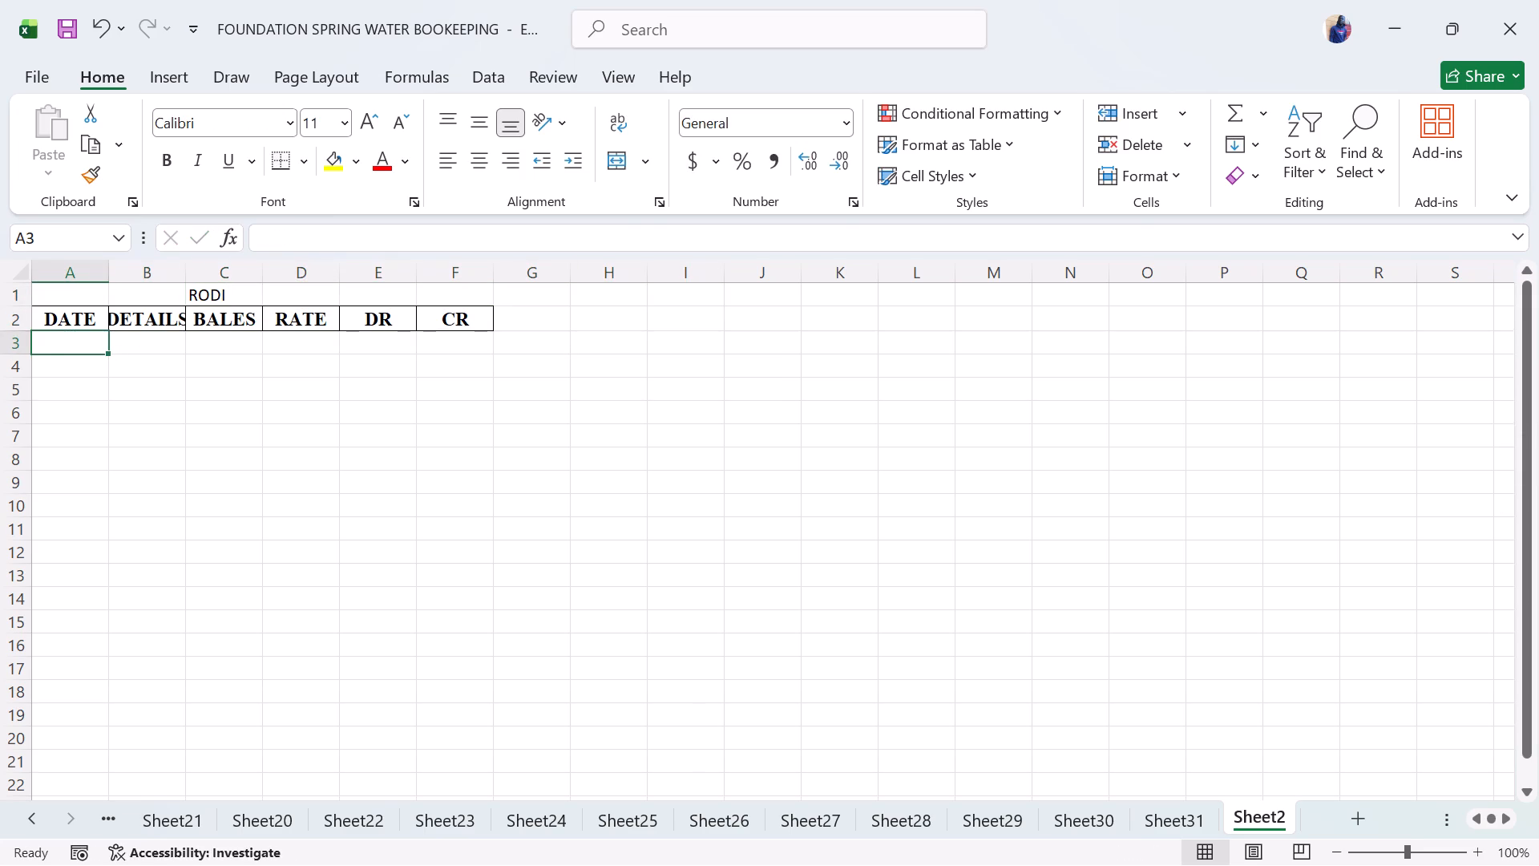
type("4/11/202")
key("6")
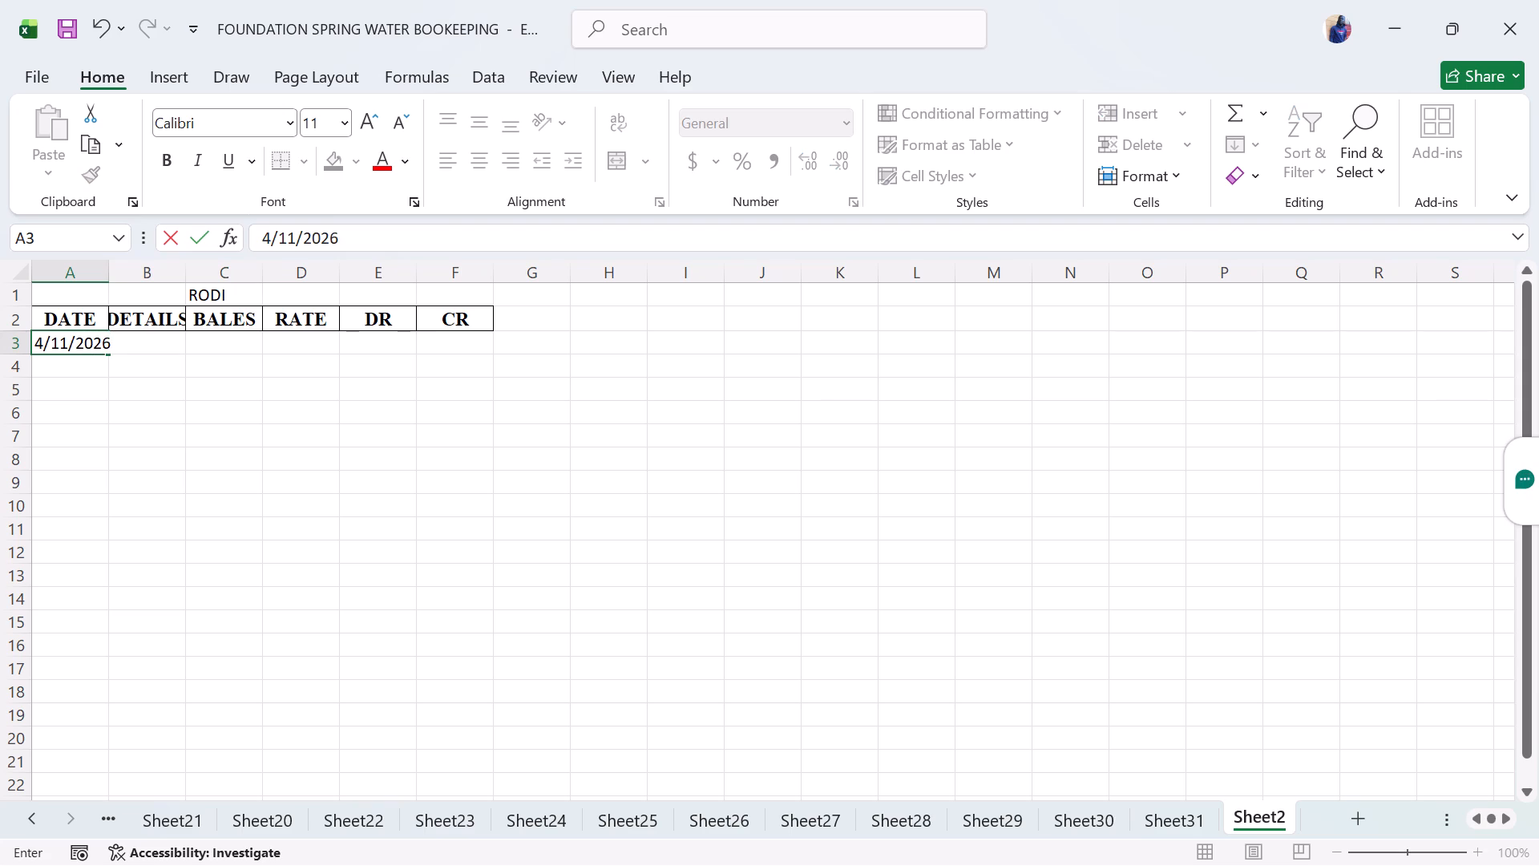
left_click_drag(156, 350, 113, 269)
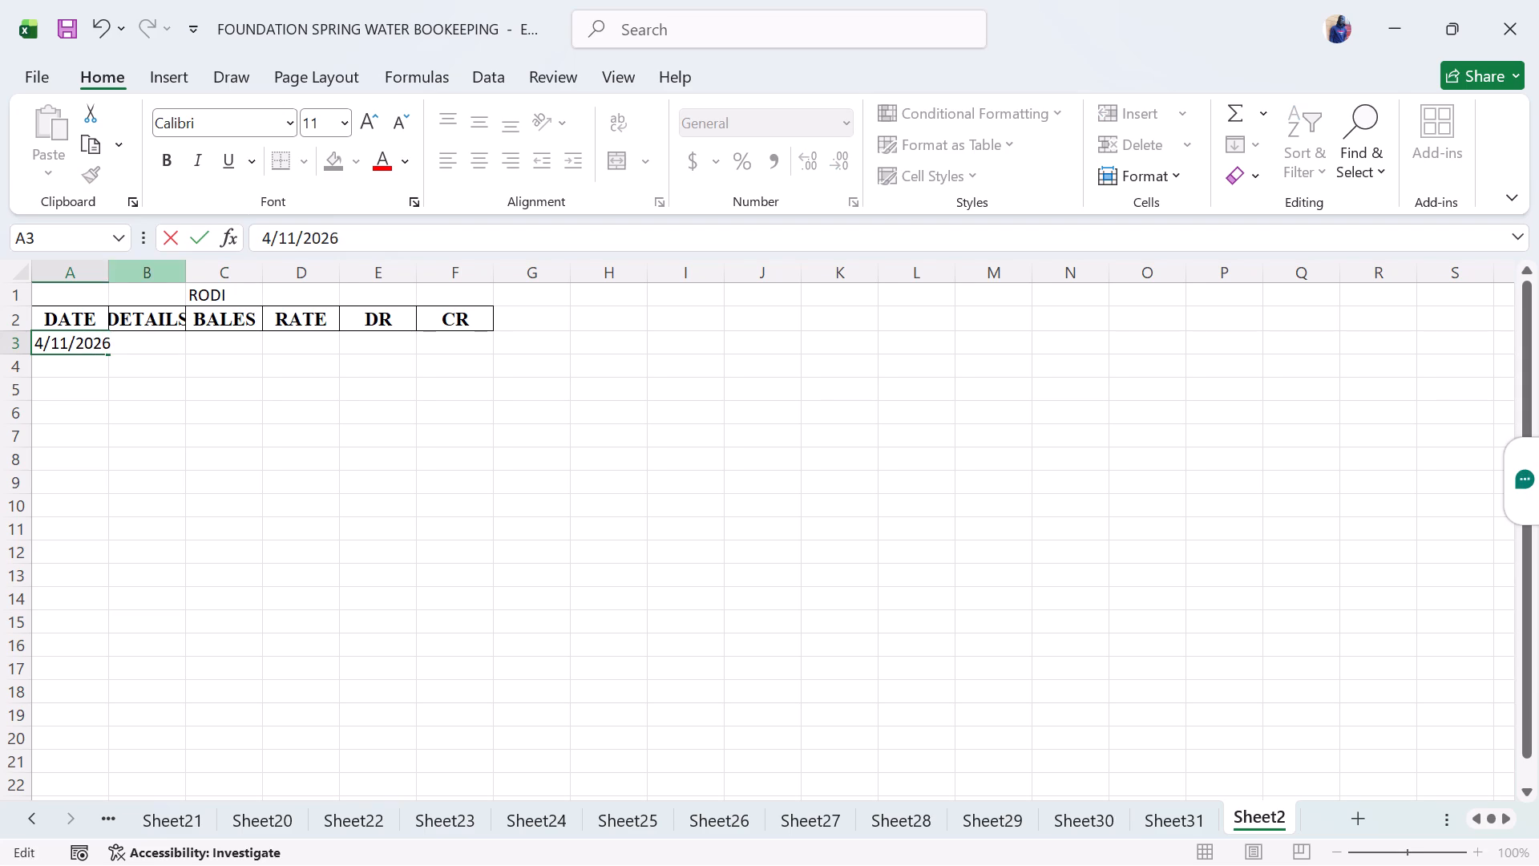
double_click(113, 269)
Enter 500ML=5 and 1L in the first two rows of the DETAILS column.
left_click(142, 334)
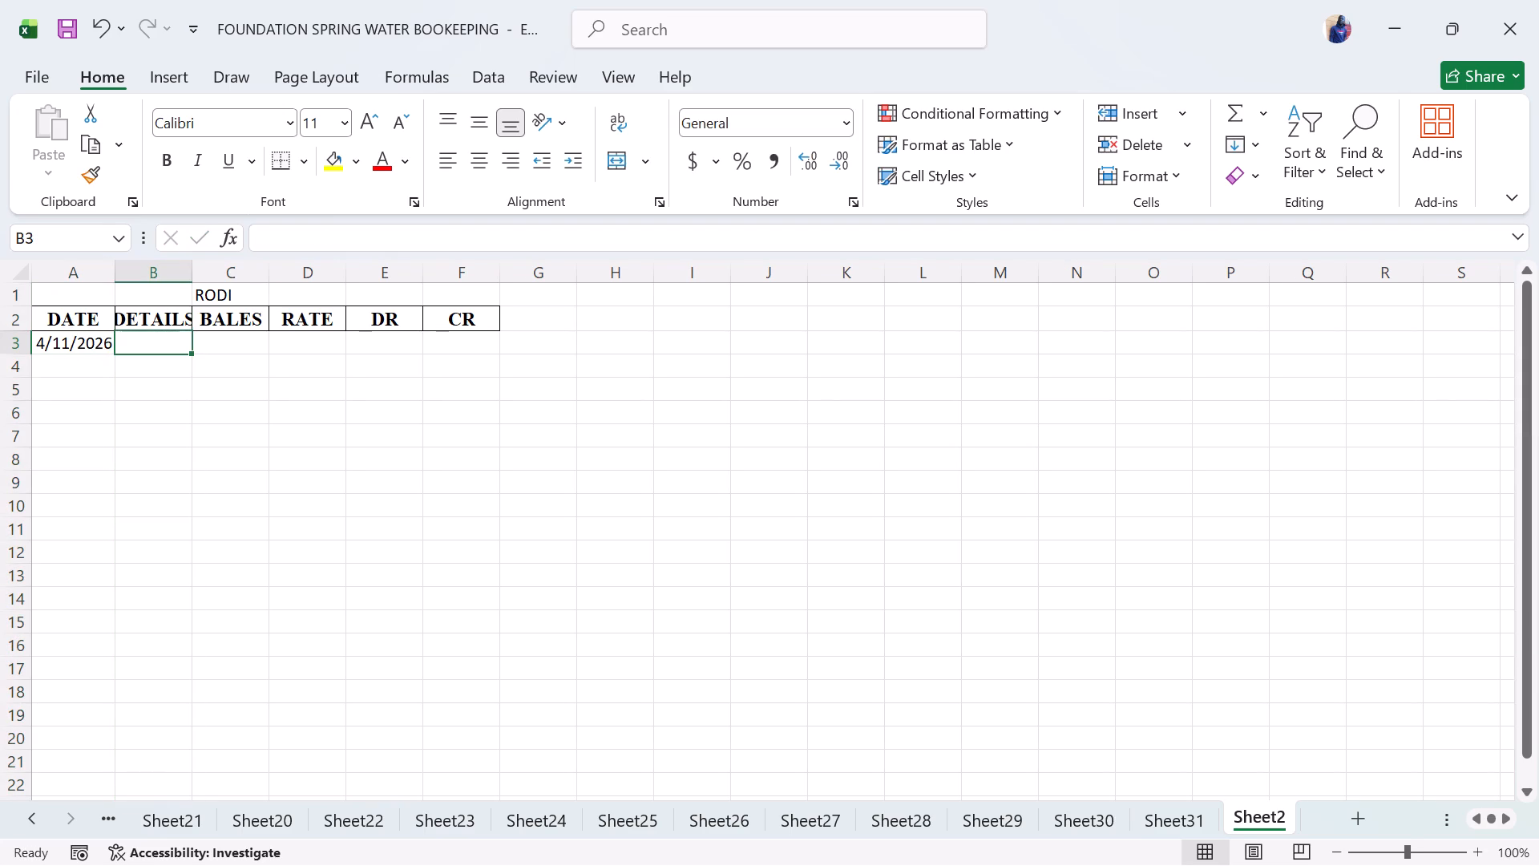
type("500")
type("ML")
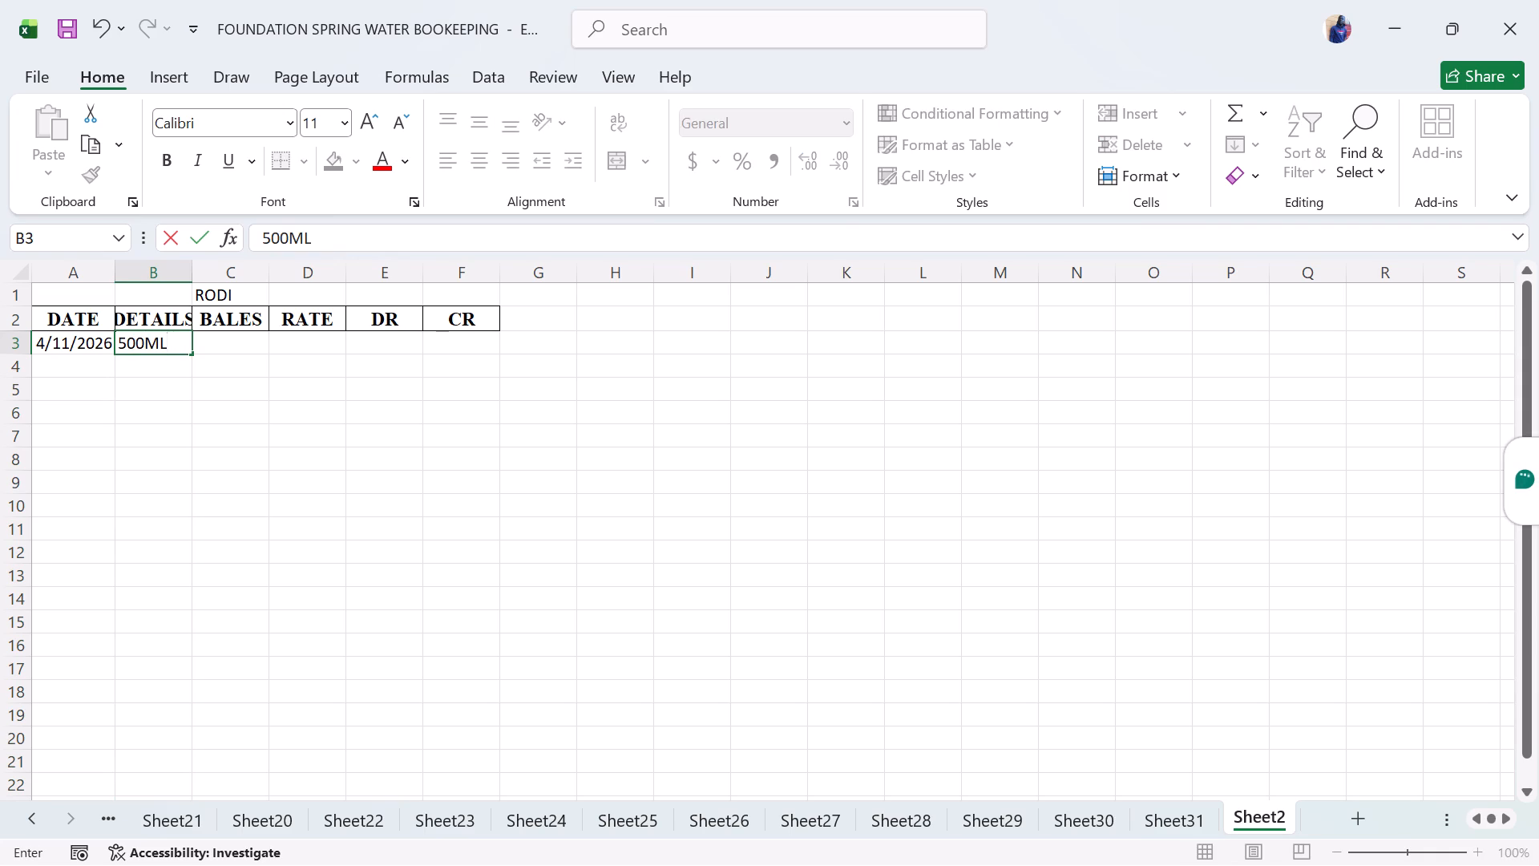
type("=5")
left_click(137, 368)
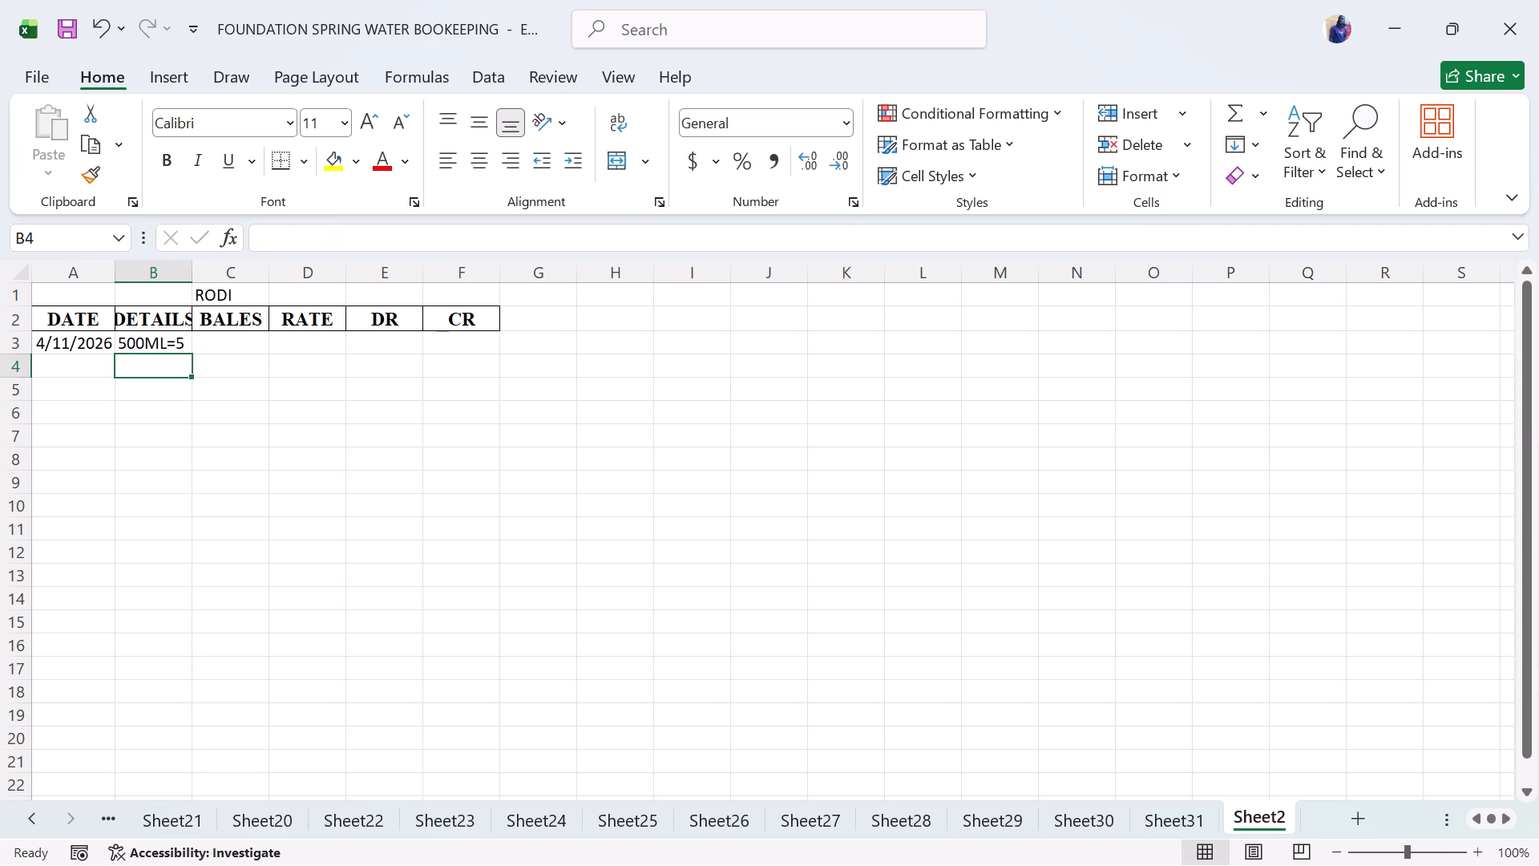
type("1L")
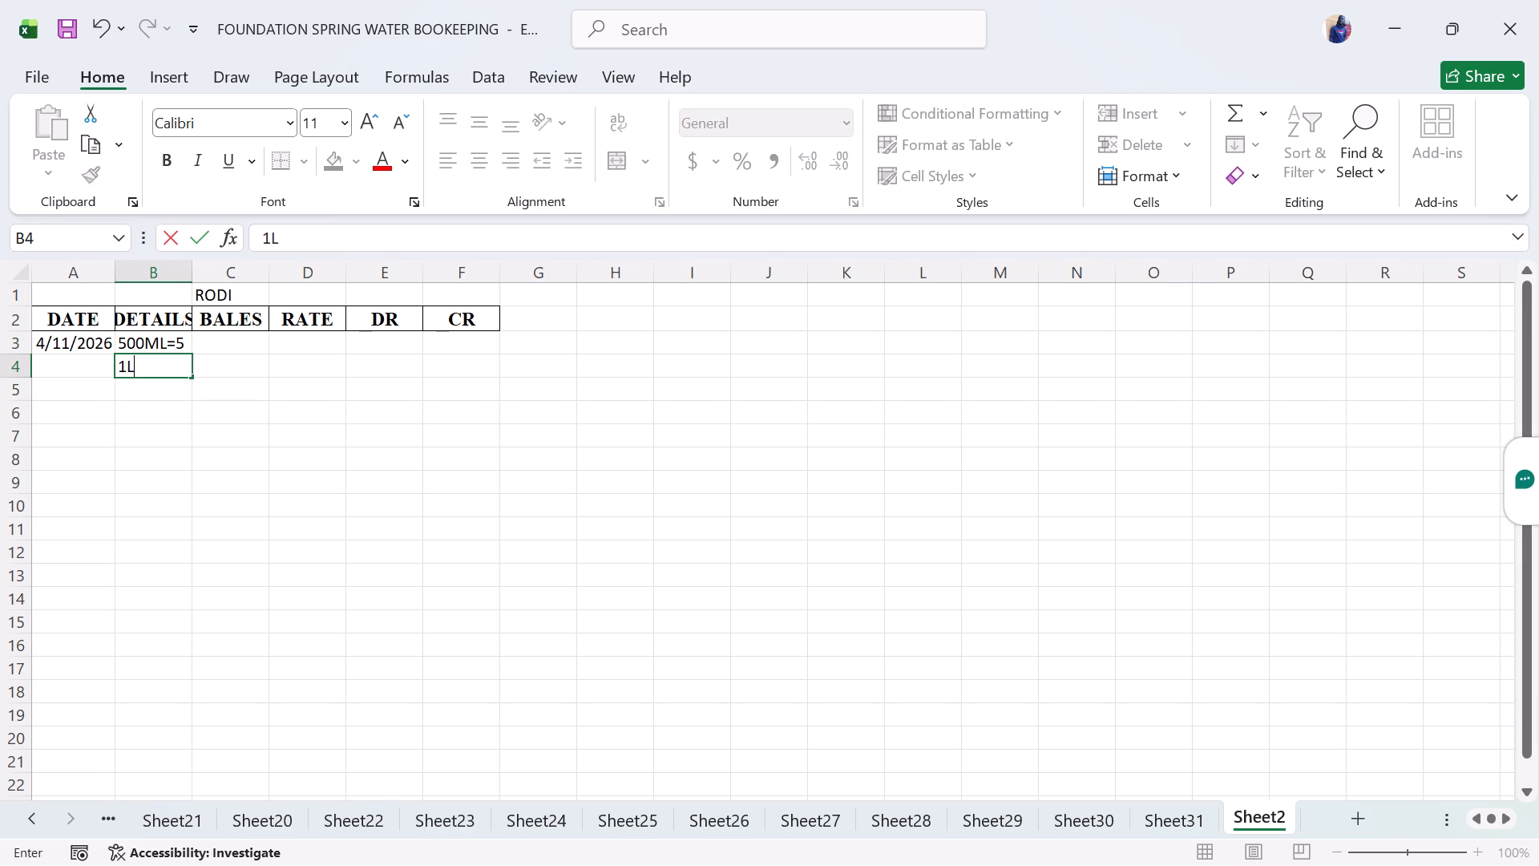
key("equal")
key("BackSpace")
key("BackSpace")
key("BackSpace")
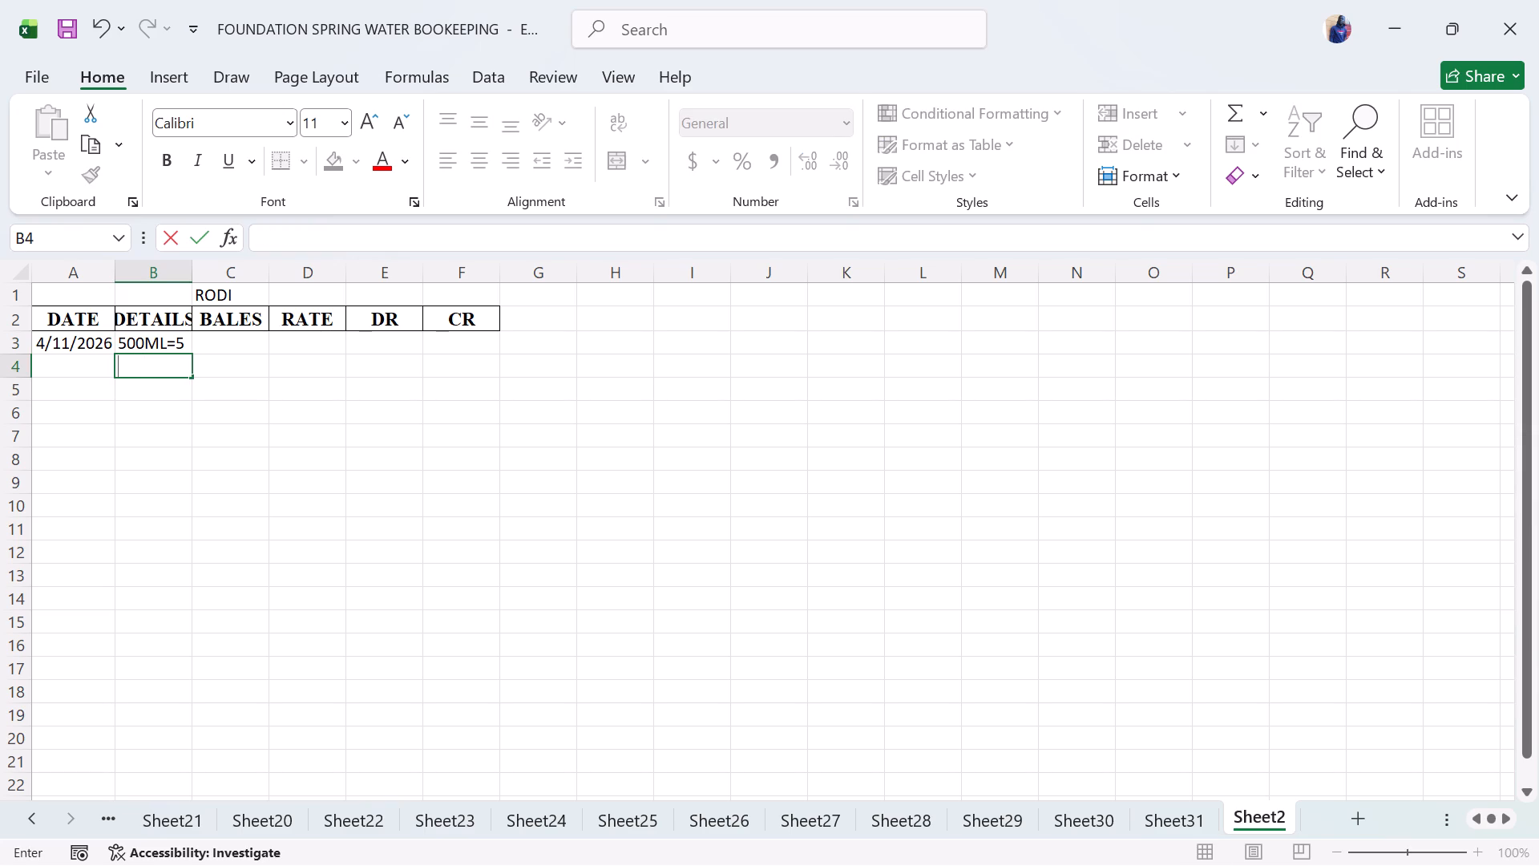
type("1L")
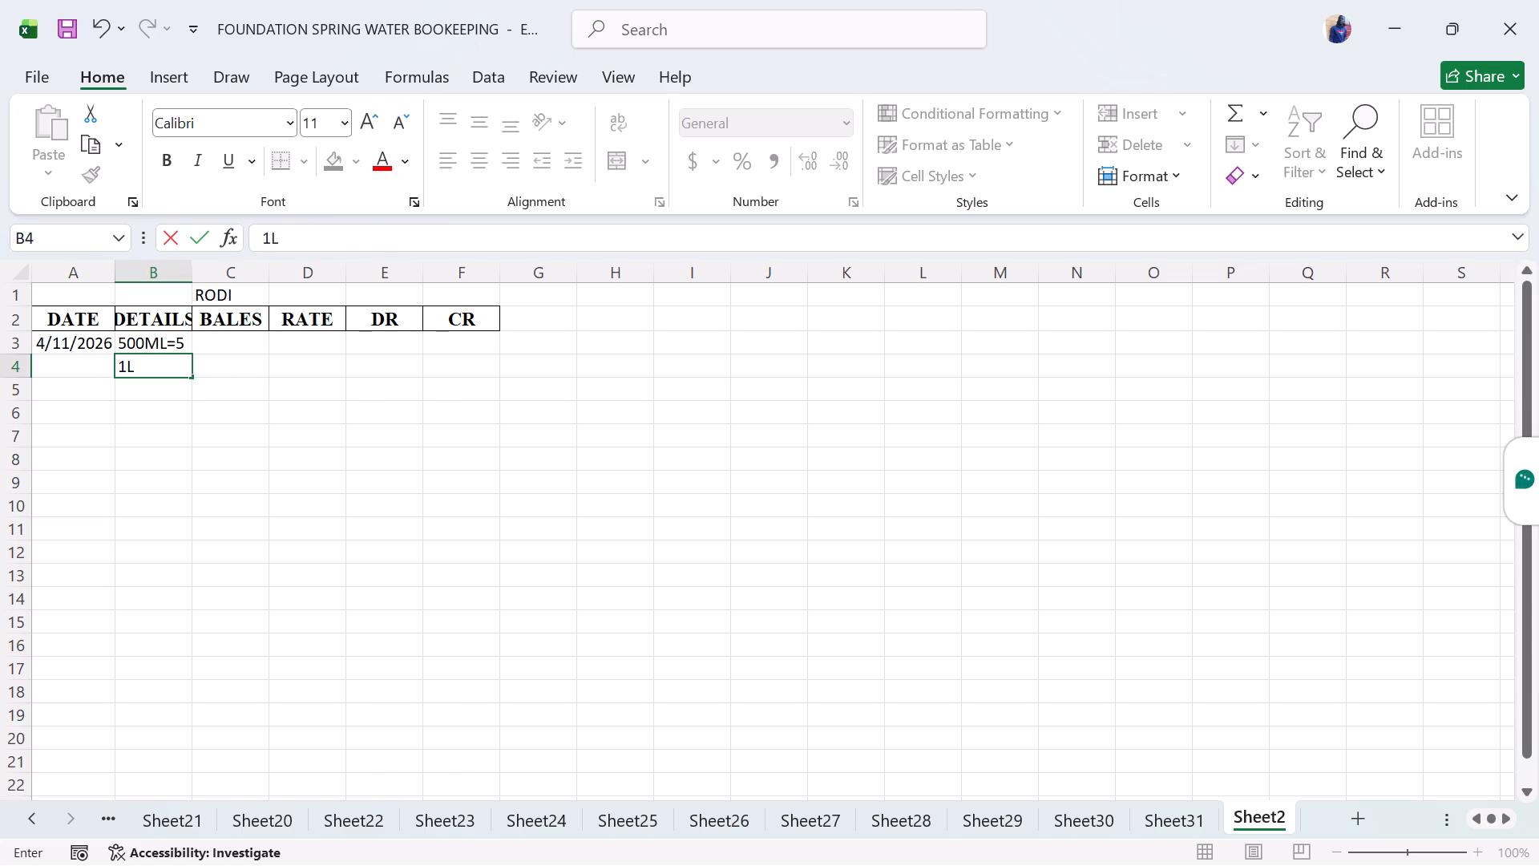
Fit the DETAILS column width to its heading.
left_click(210, 325)
double_click(194, 265)
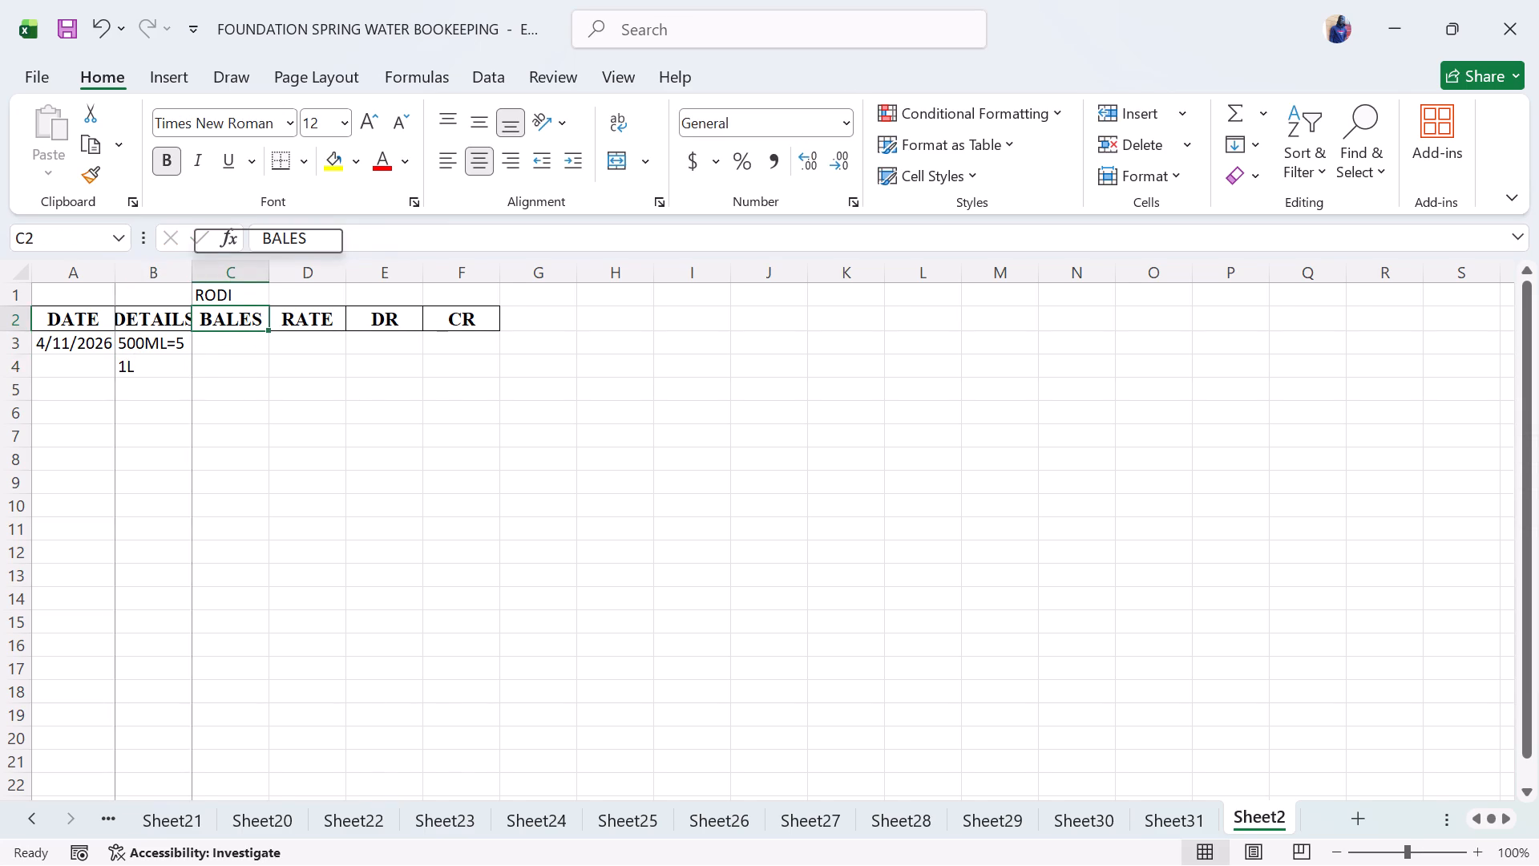
Clear the second DETAILS entry in B4 and replace the first entry in B3 with 500ML.
left_click(143, 363)
key("BackSpace")
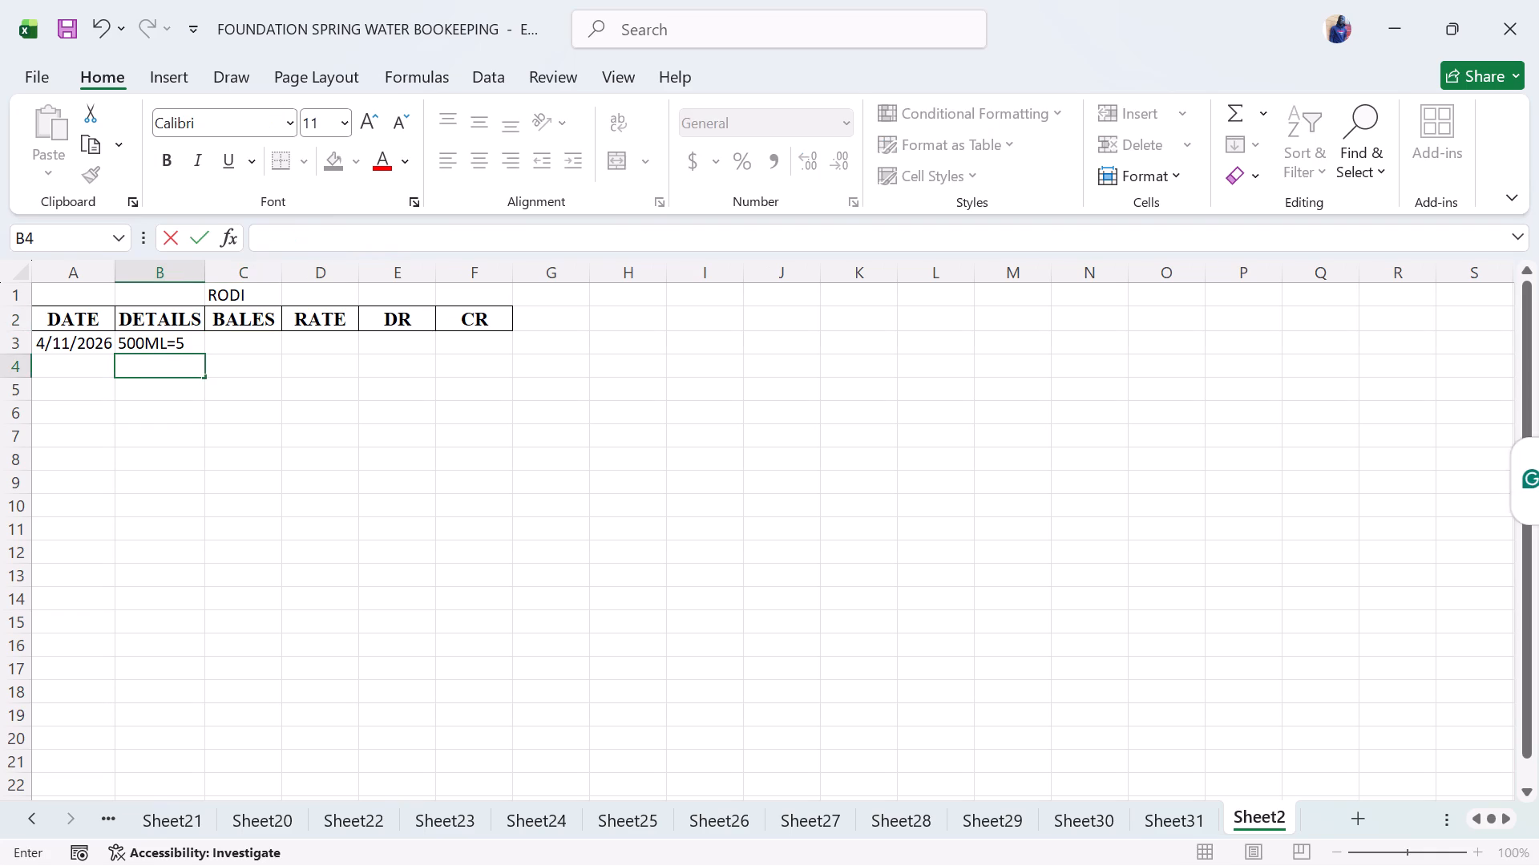
left_click(183, 339)
key("BackSpace")
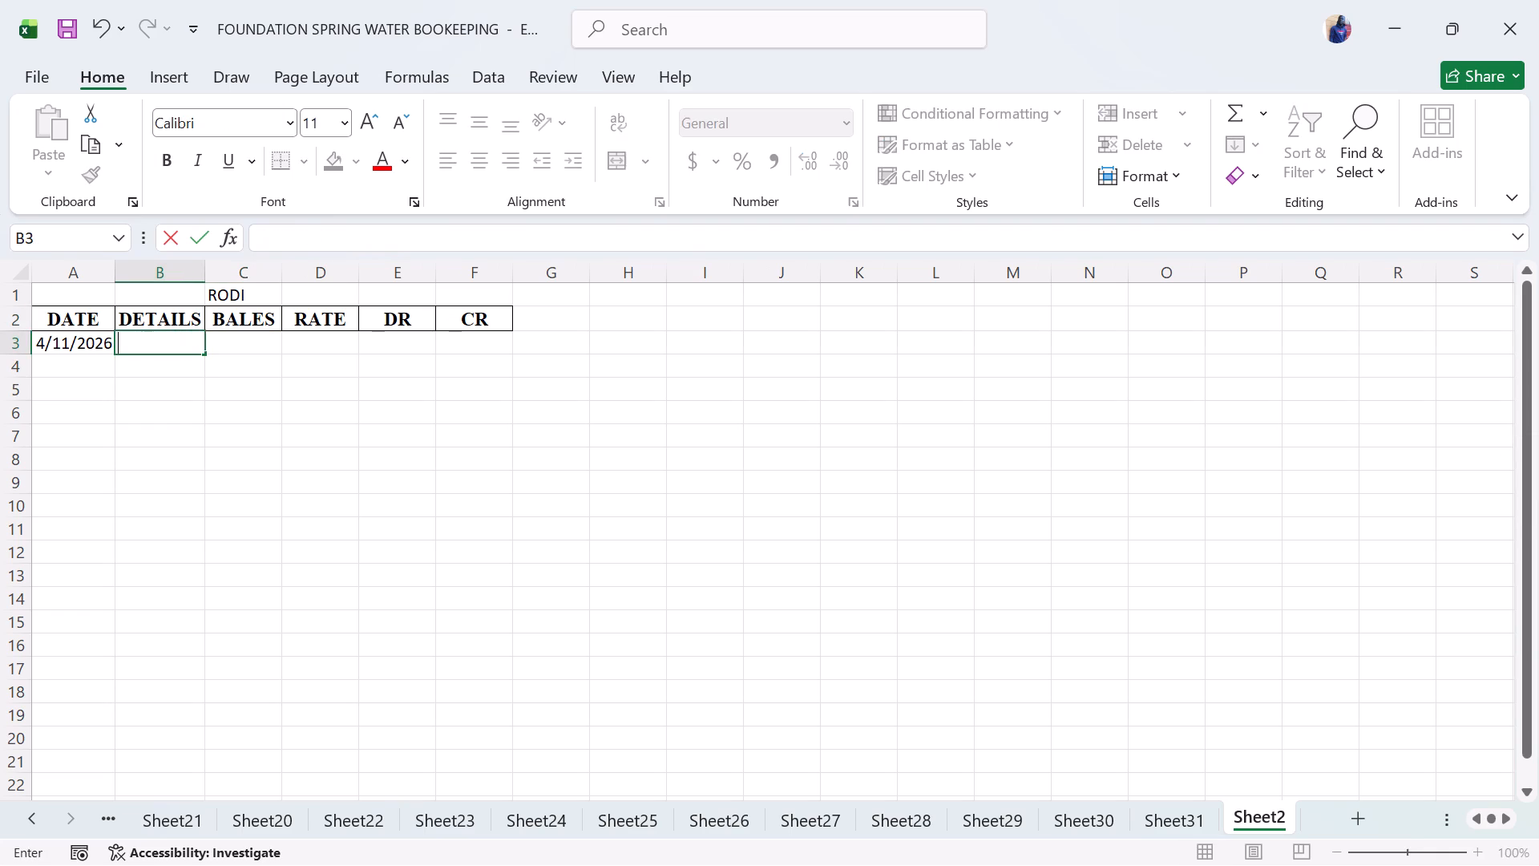
type("500ML")
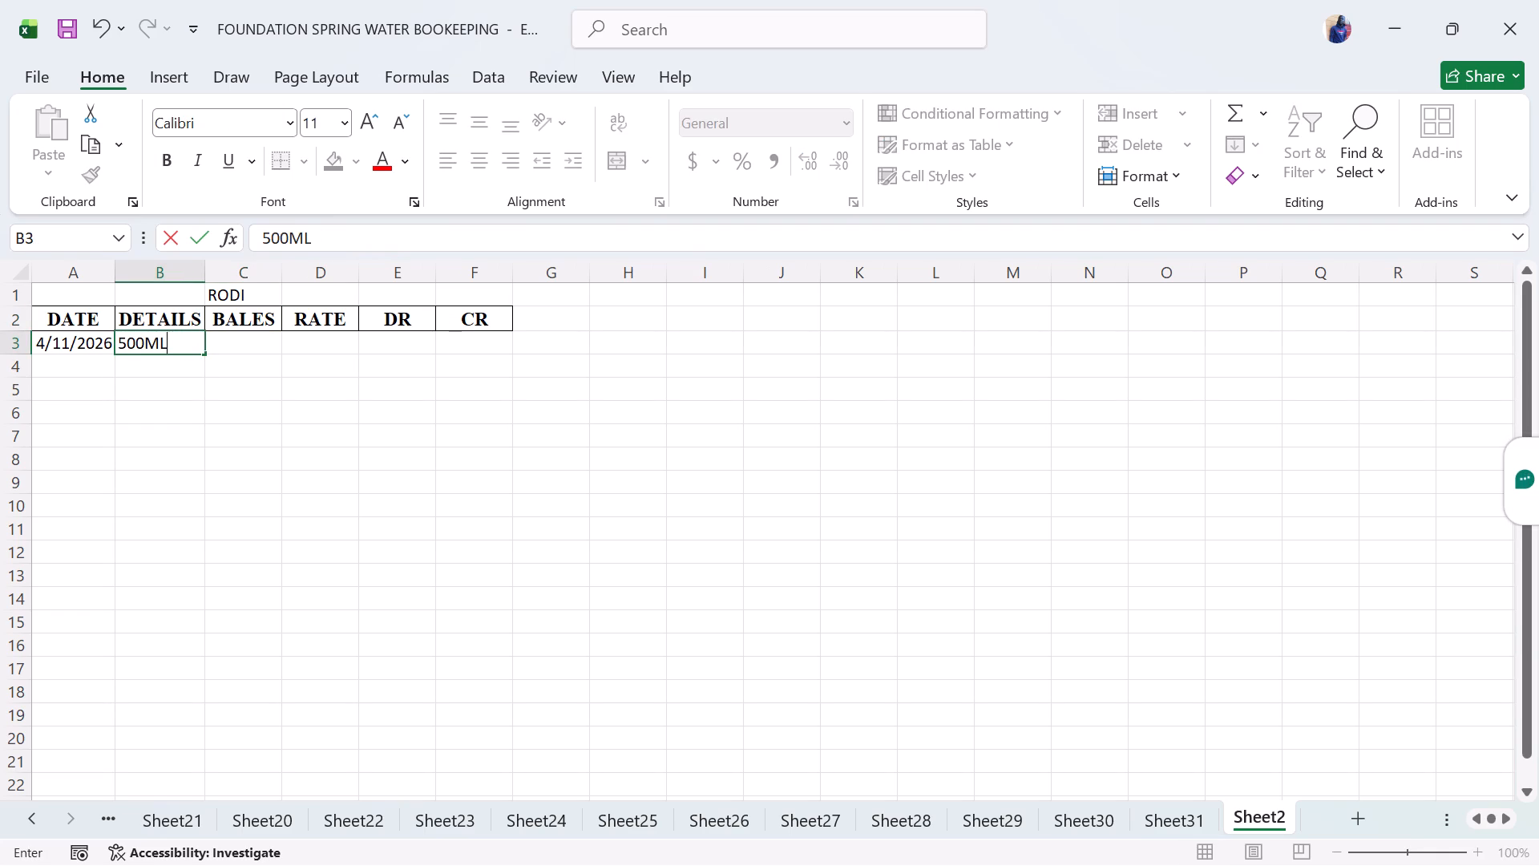
Enter 1L as the second DETAILS entry in B4, below 500ML.
left_click(144, 365)
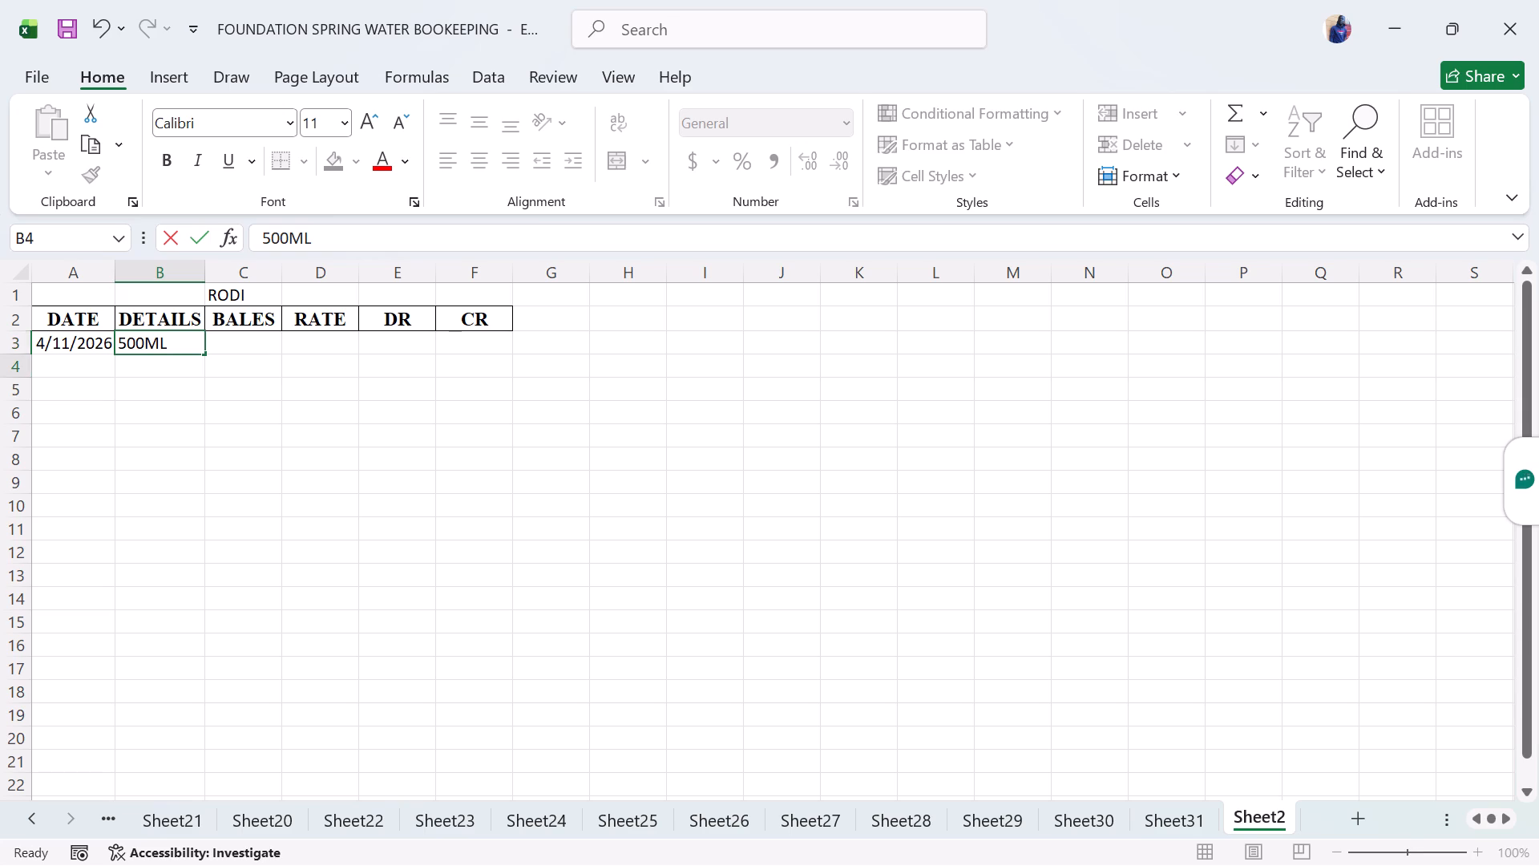
left_click(144, 365)
key("1")
key("l")
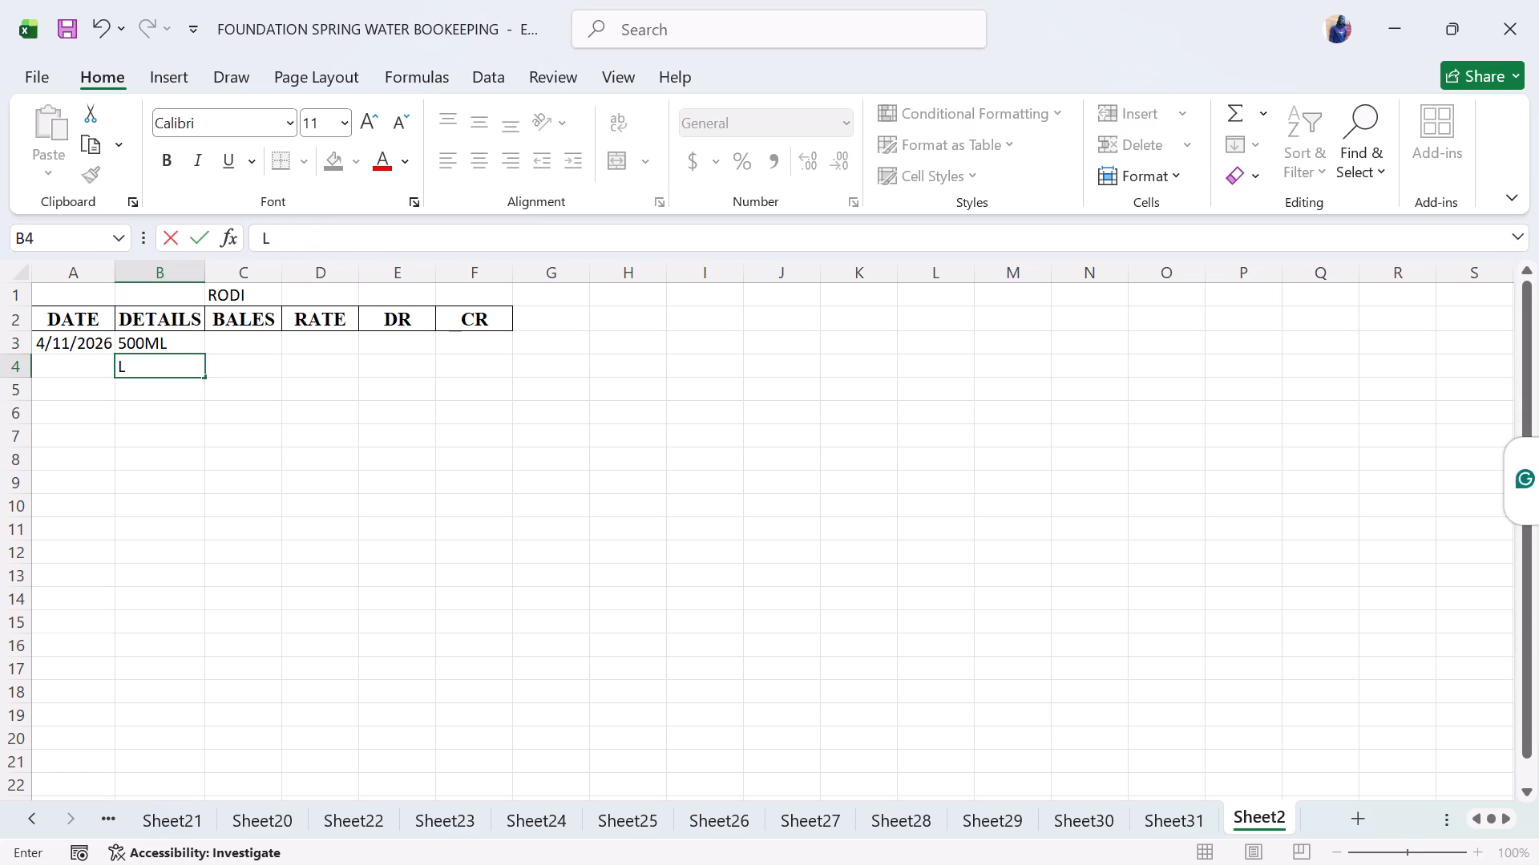
left_click(250, 344)
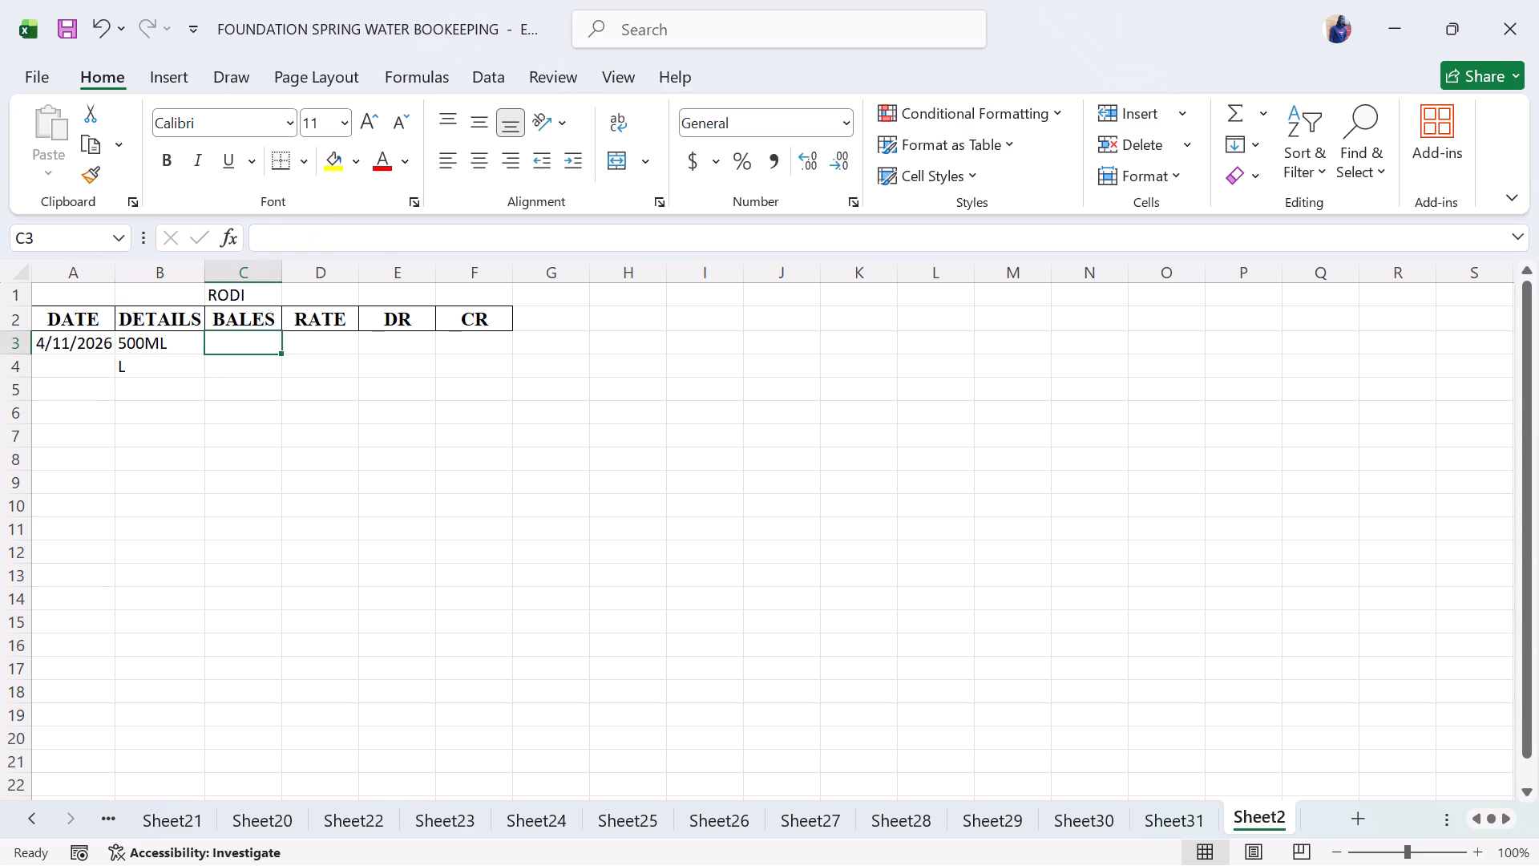
left_click(146, 367)
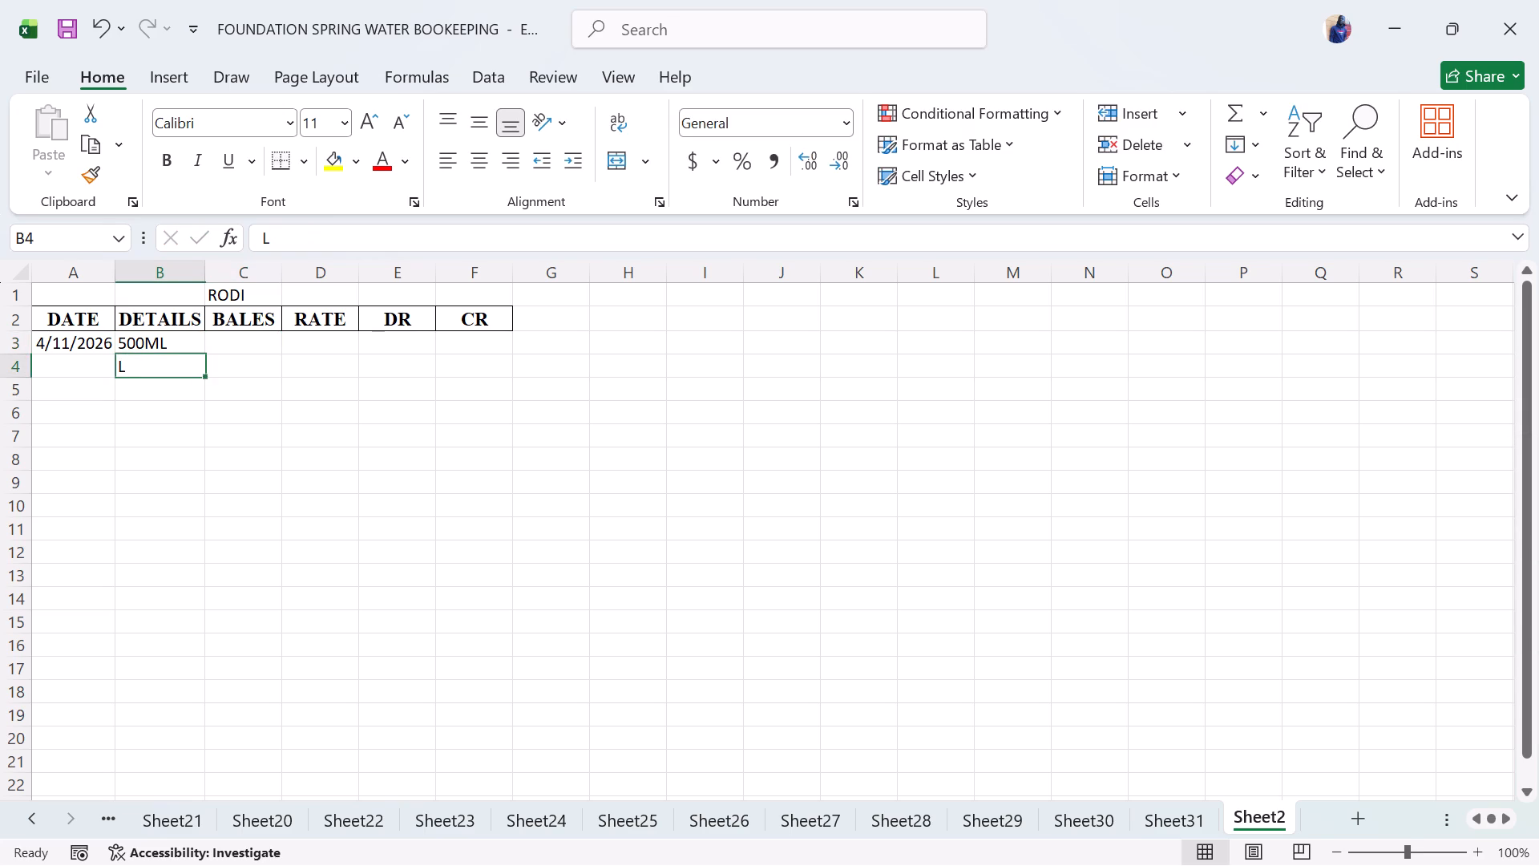
key("BackSpace")
key("1")
key("l")
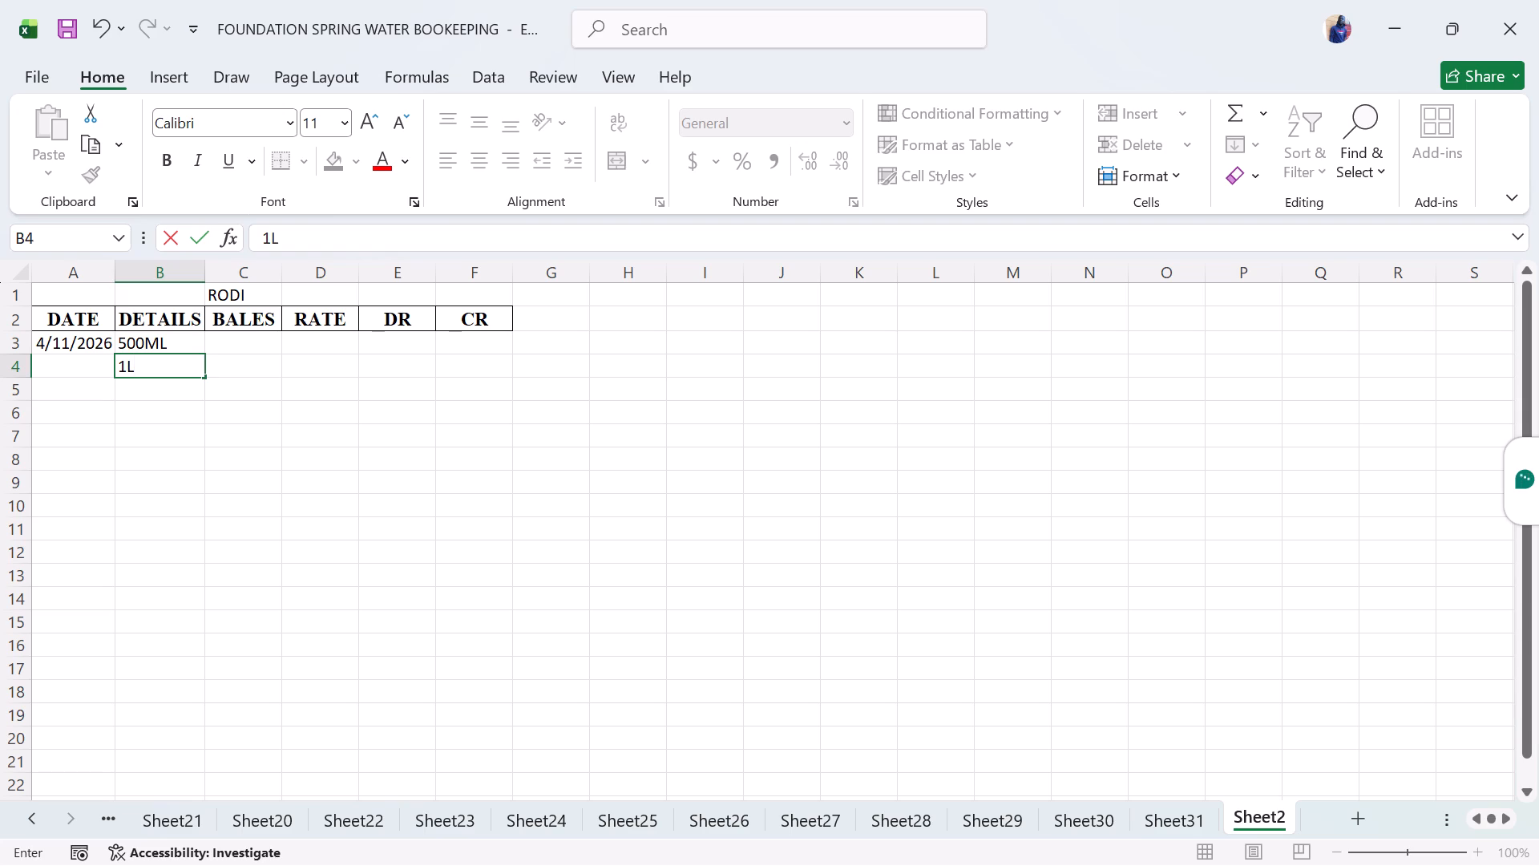
Enter the BALES quantities: 5 for the 500ML row and 2 for the 1L row.
left_click(220, 339)
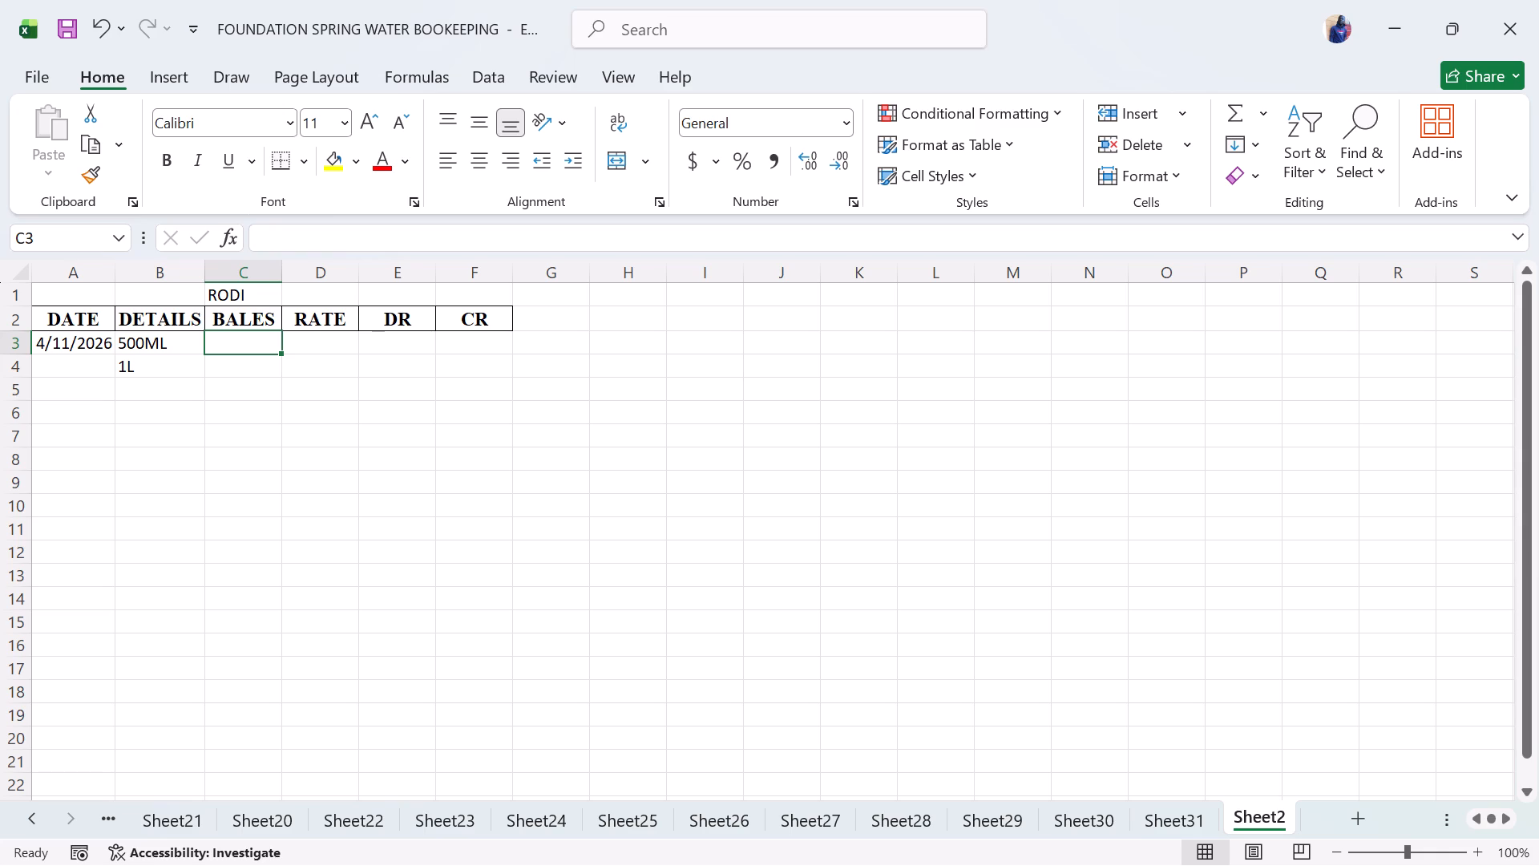
key("5")
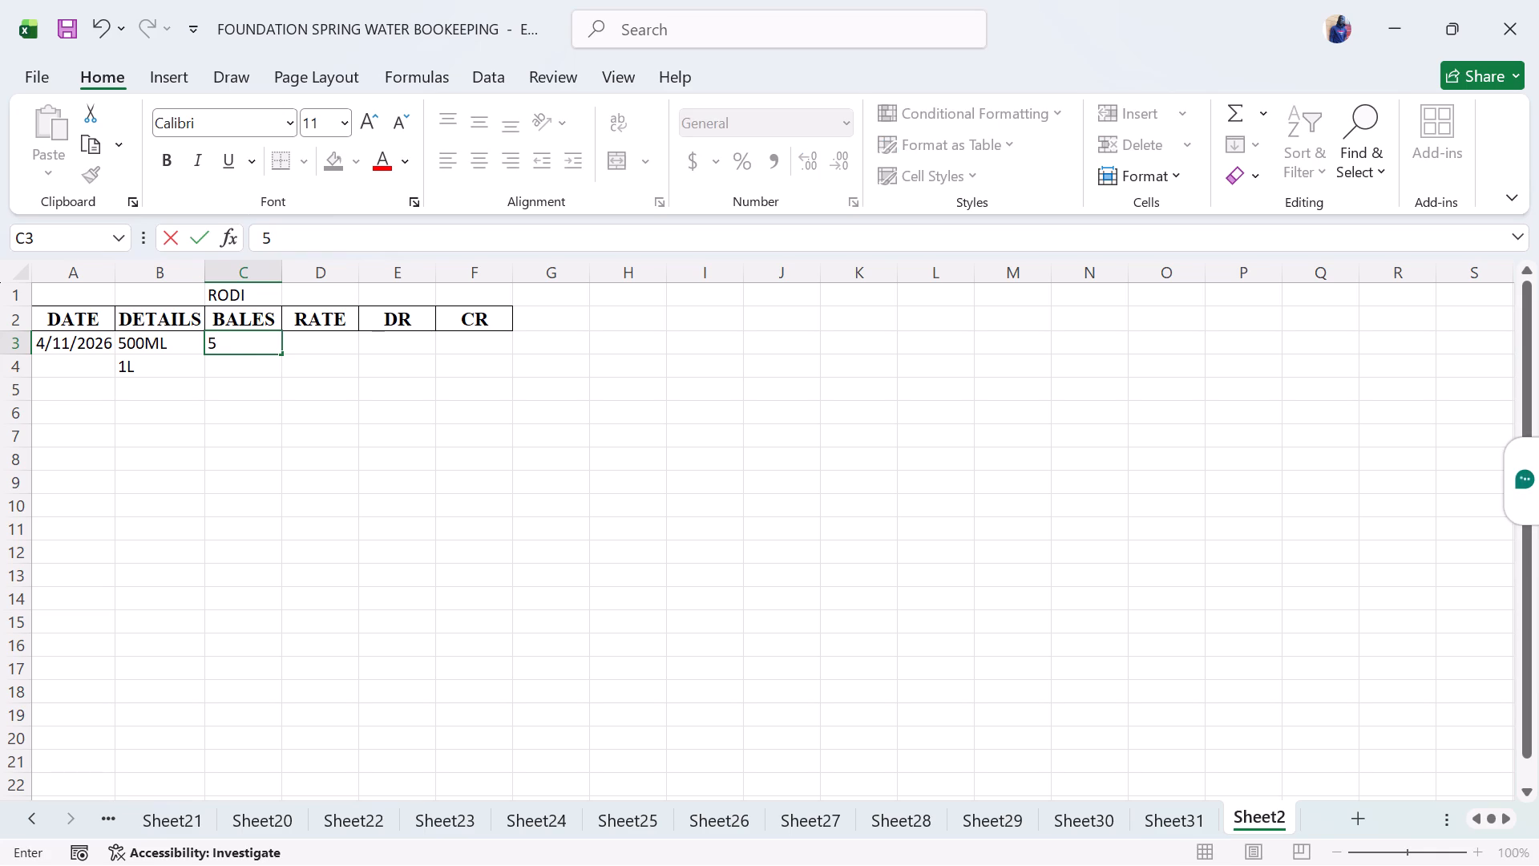
left_click(231, 372)
key("2")
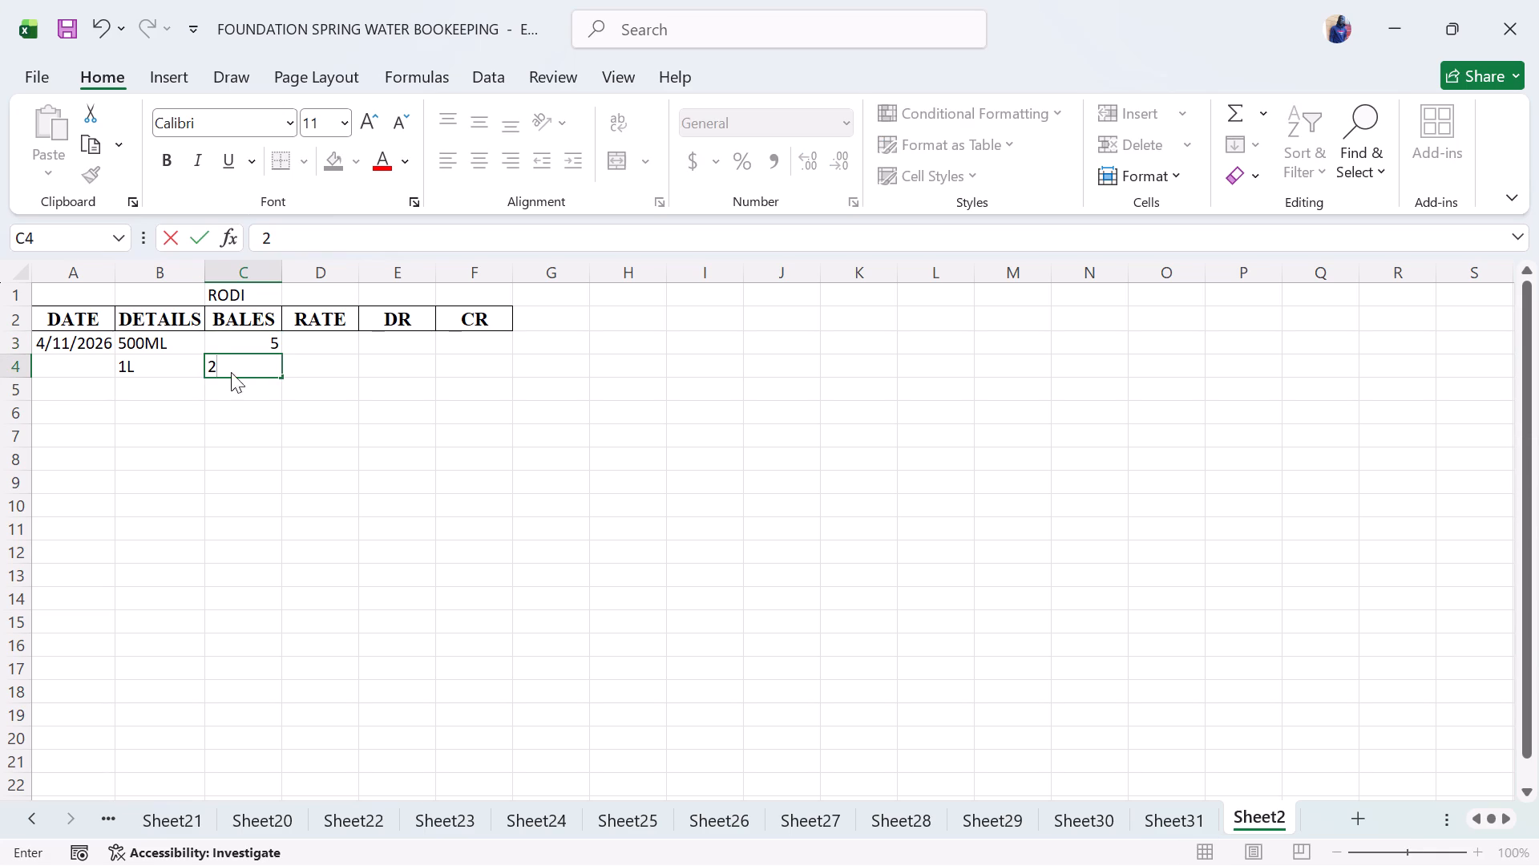
Enter a RATE of 350 for both the 500ML row and the 1L row.
left_click(319, 337)
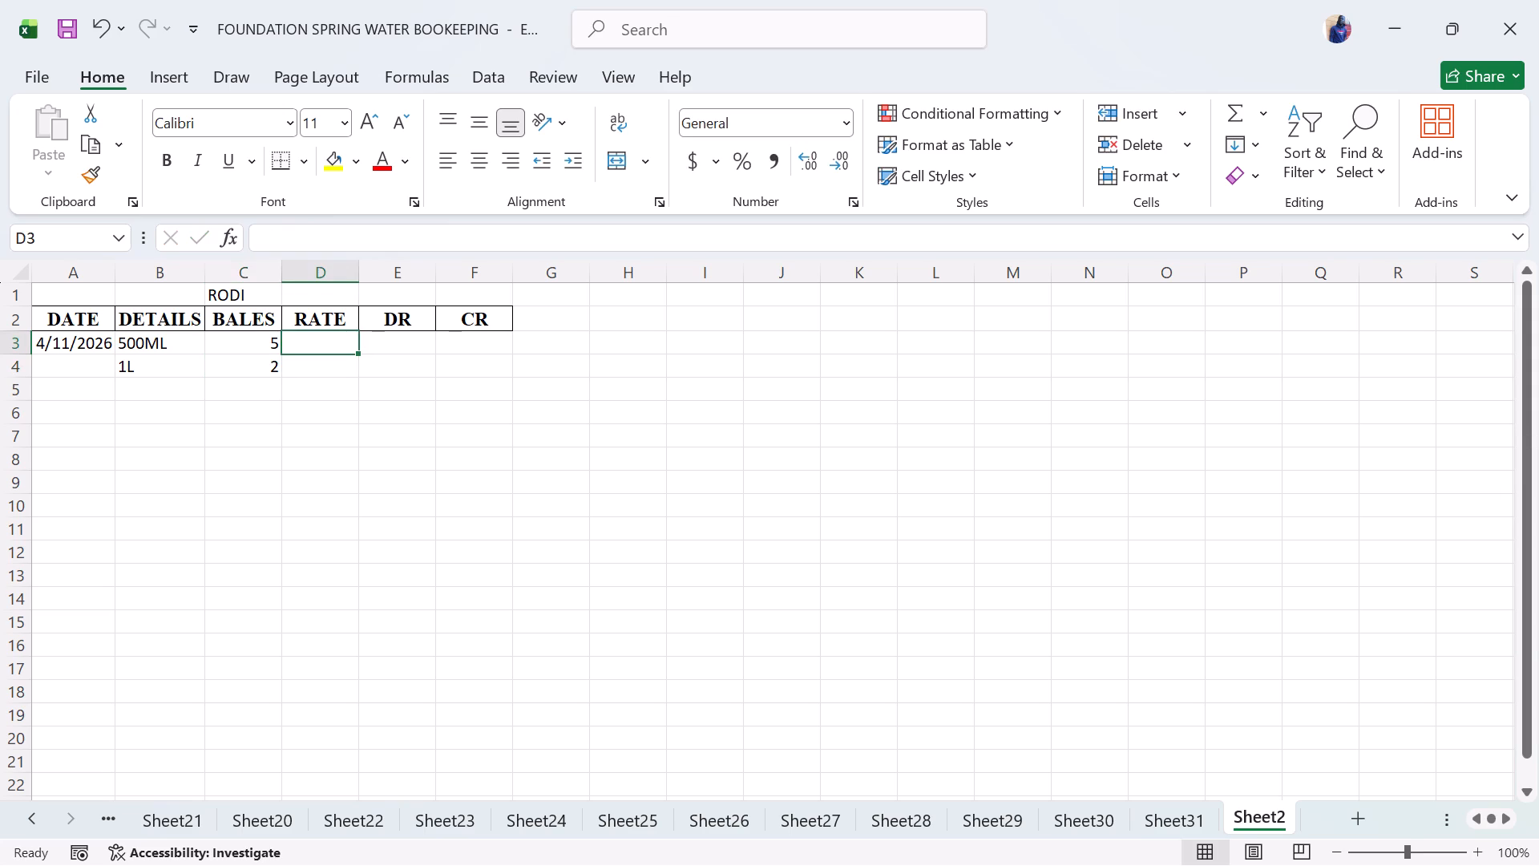
type("350")
left_click(311, 370)
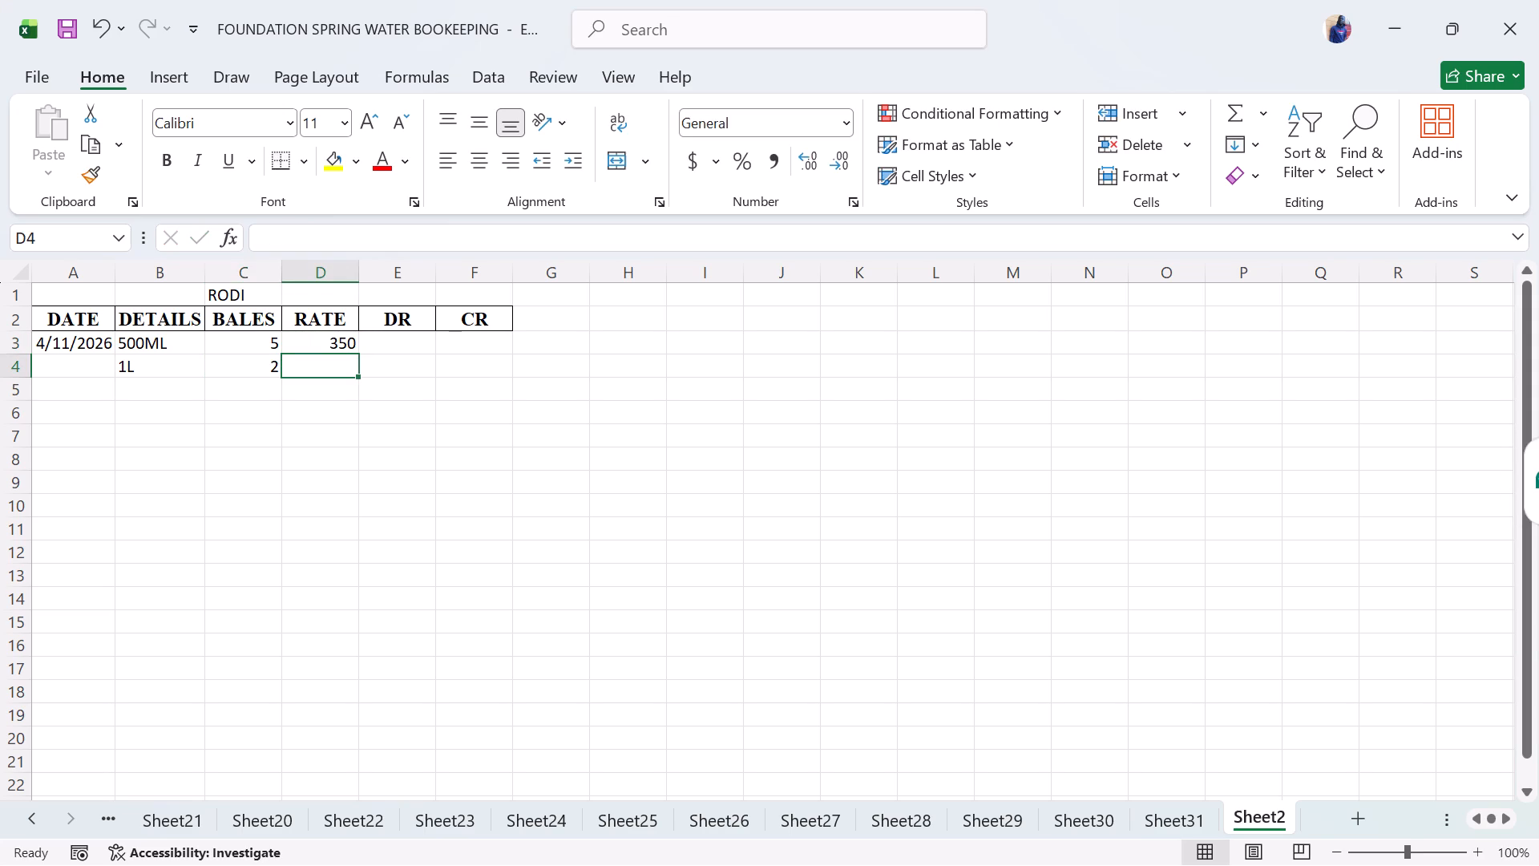
type("250")
key("BackSpace")
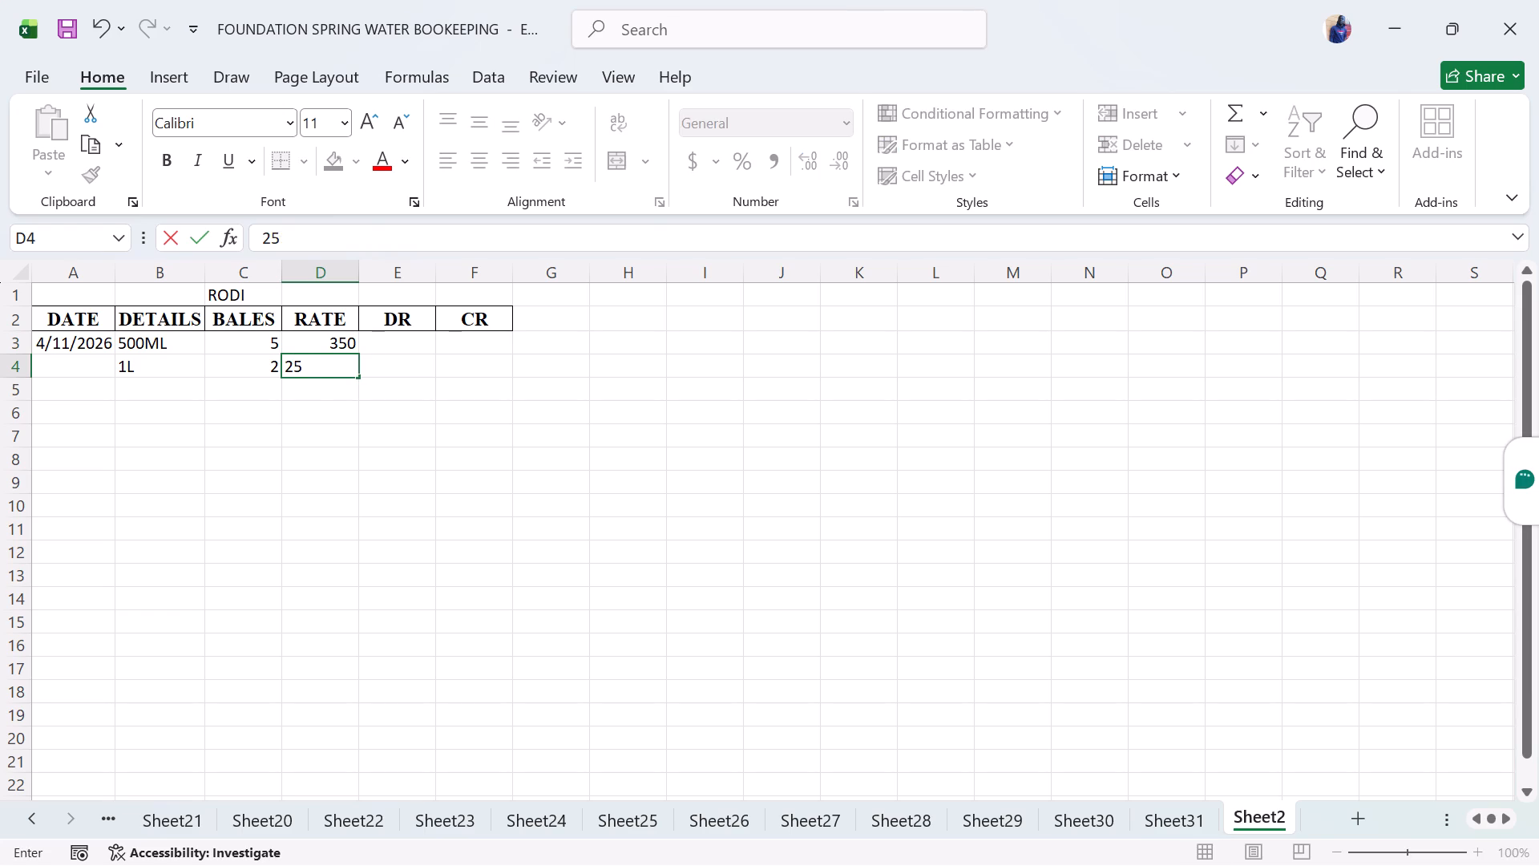
key("BackSpace")
key("BackSpace")
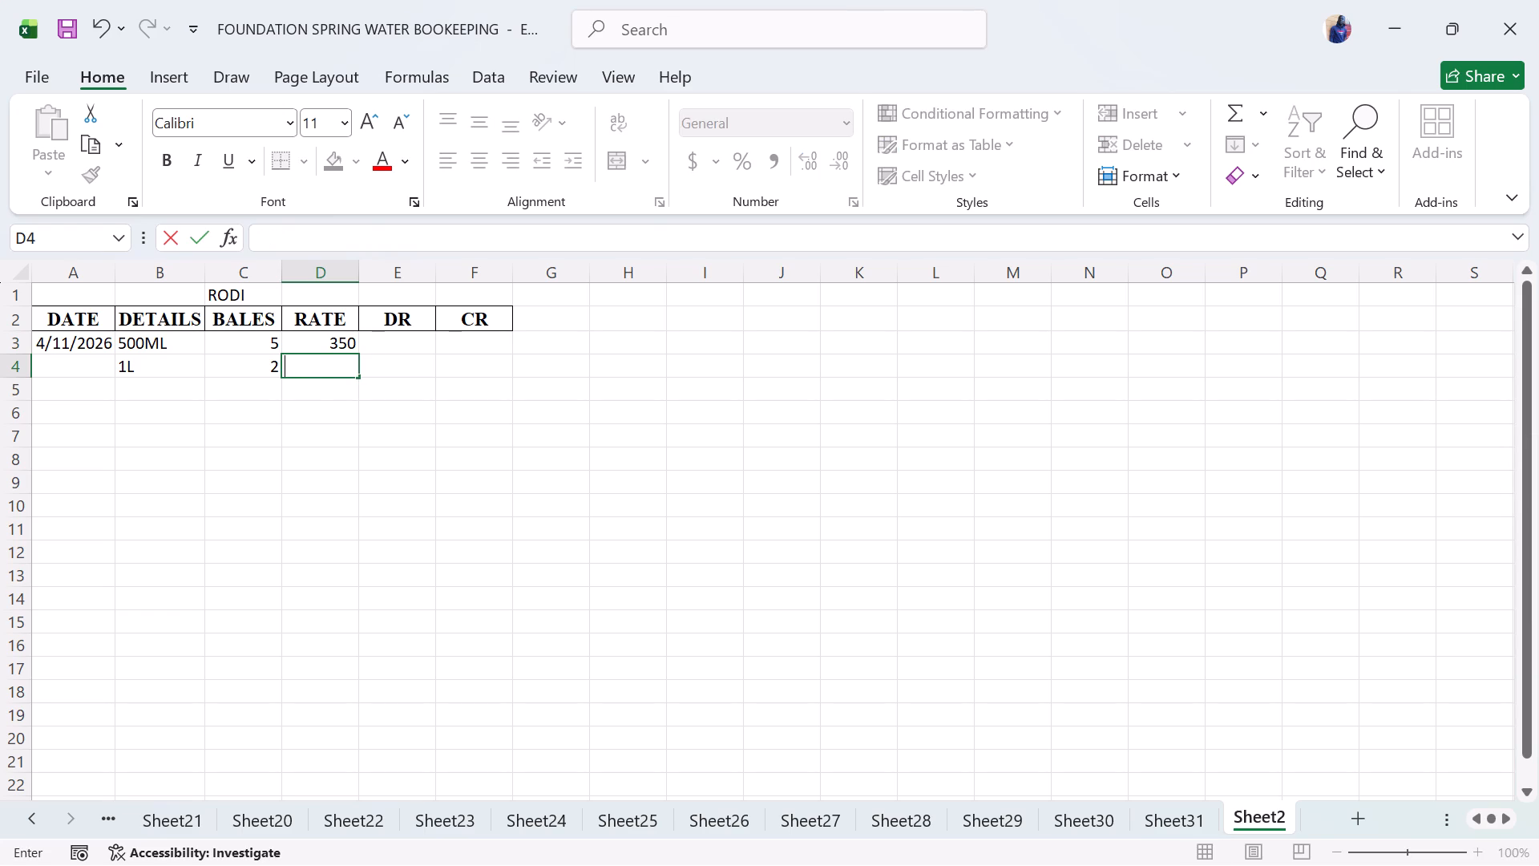
type("350")
Calculate the DR amount for the 500ML row in E3 as bales times rate with the formula =C3*D3.
left_click(418, 345)
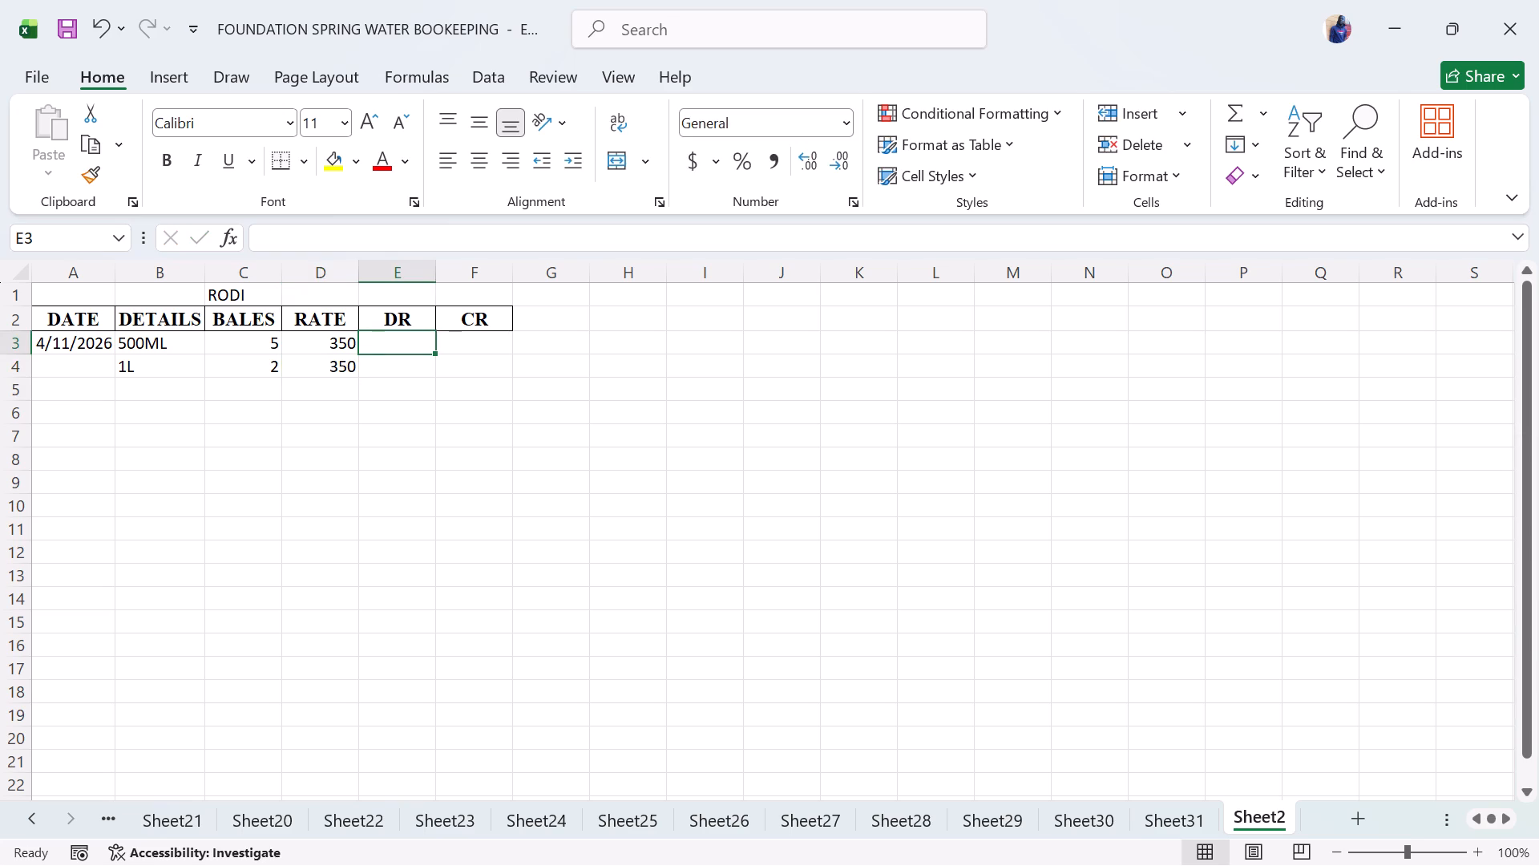
key("equal")
left_click(265, 338)
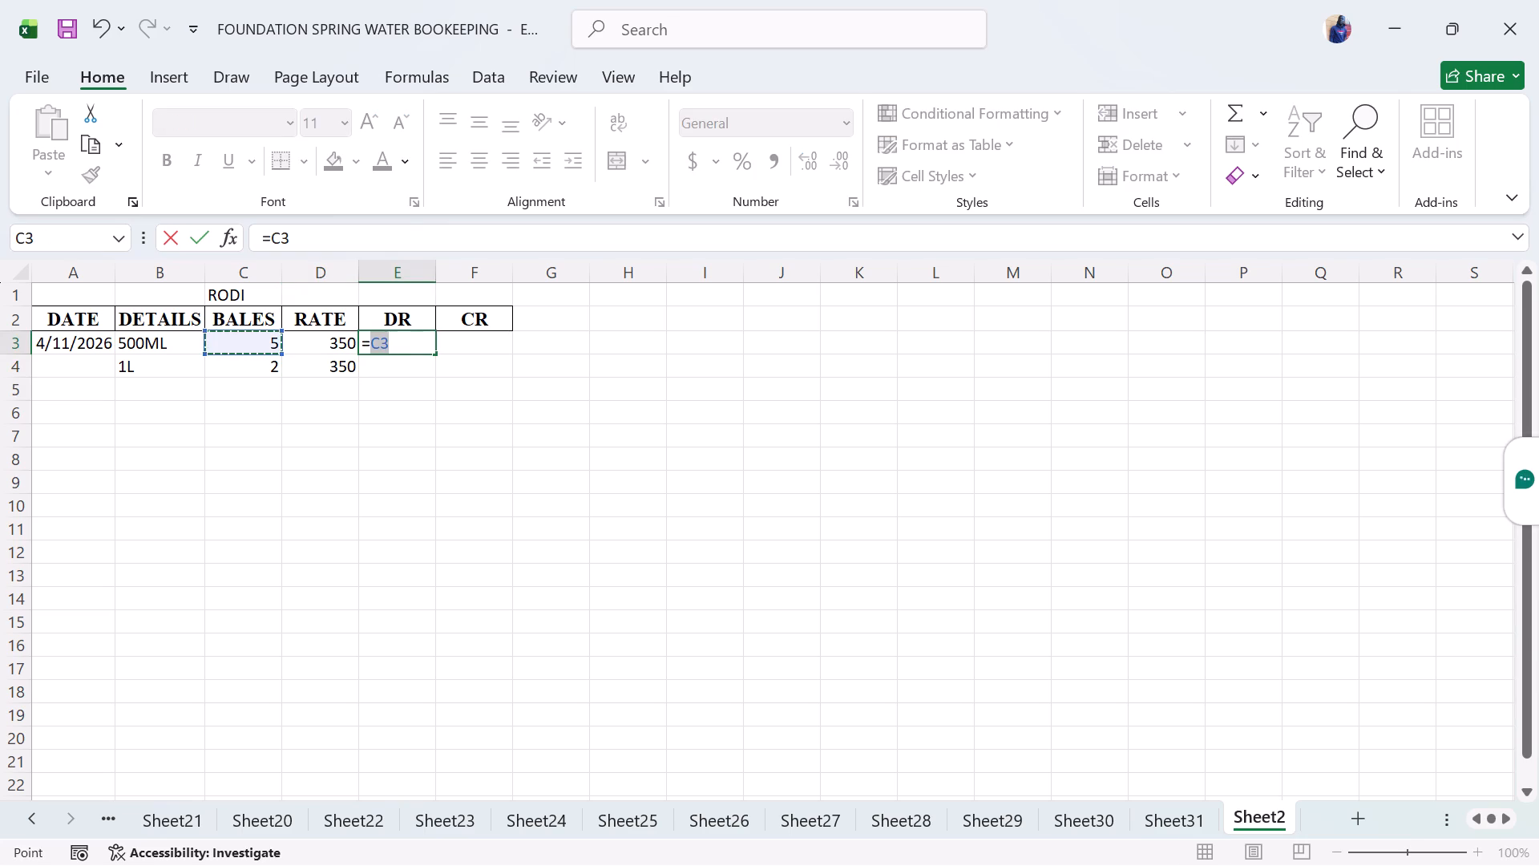
key("shift+asterisk")
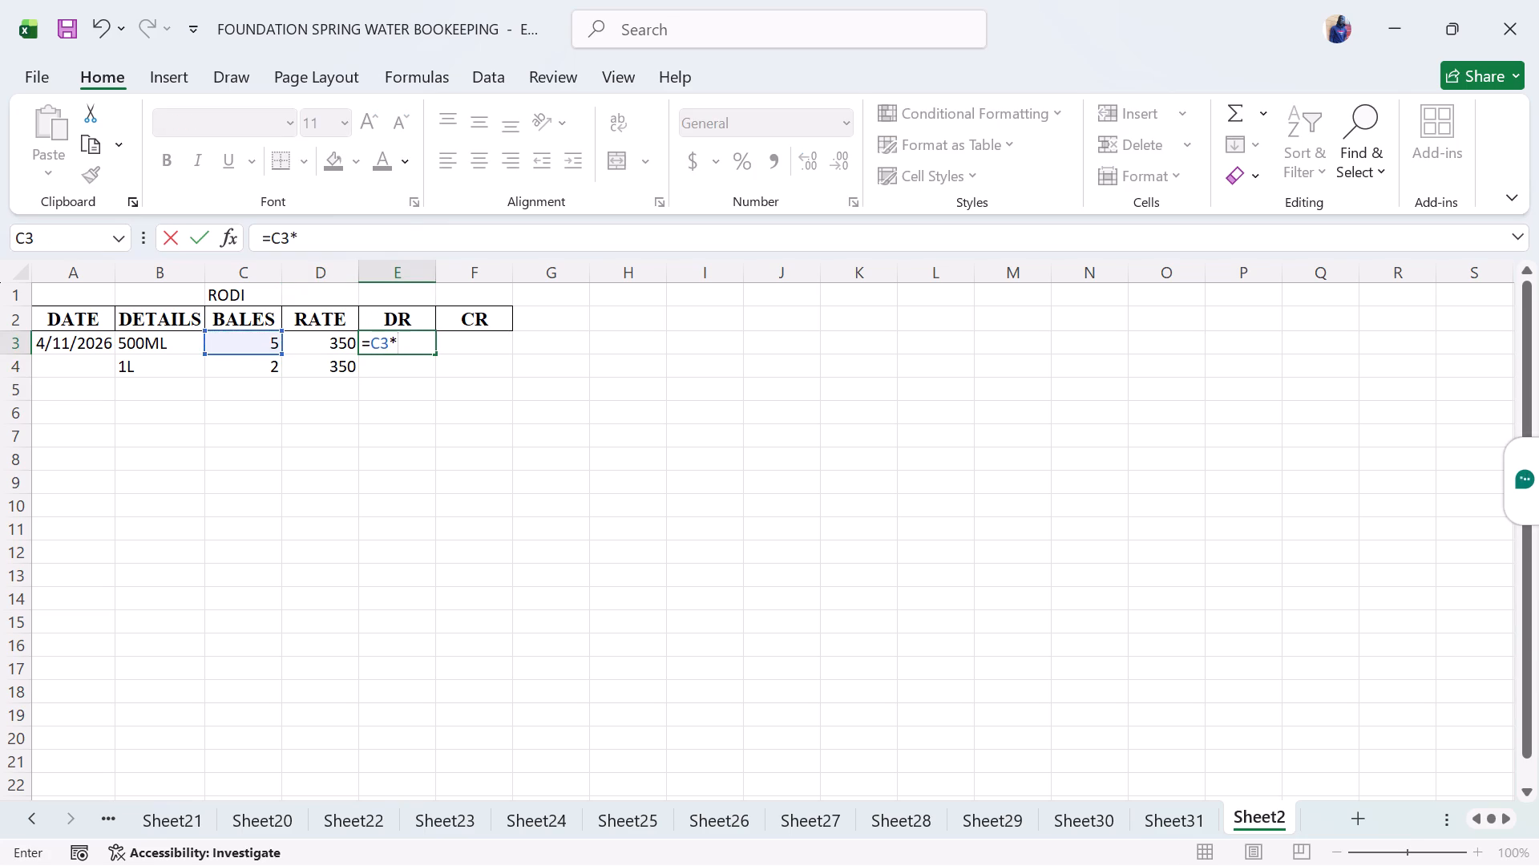
left_click(315, 339)
key("Return")
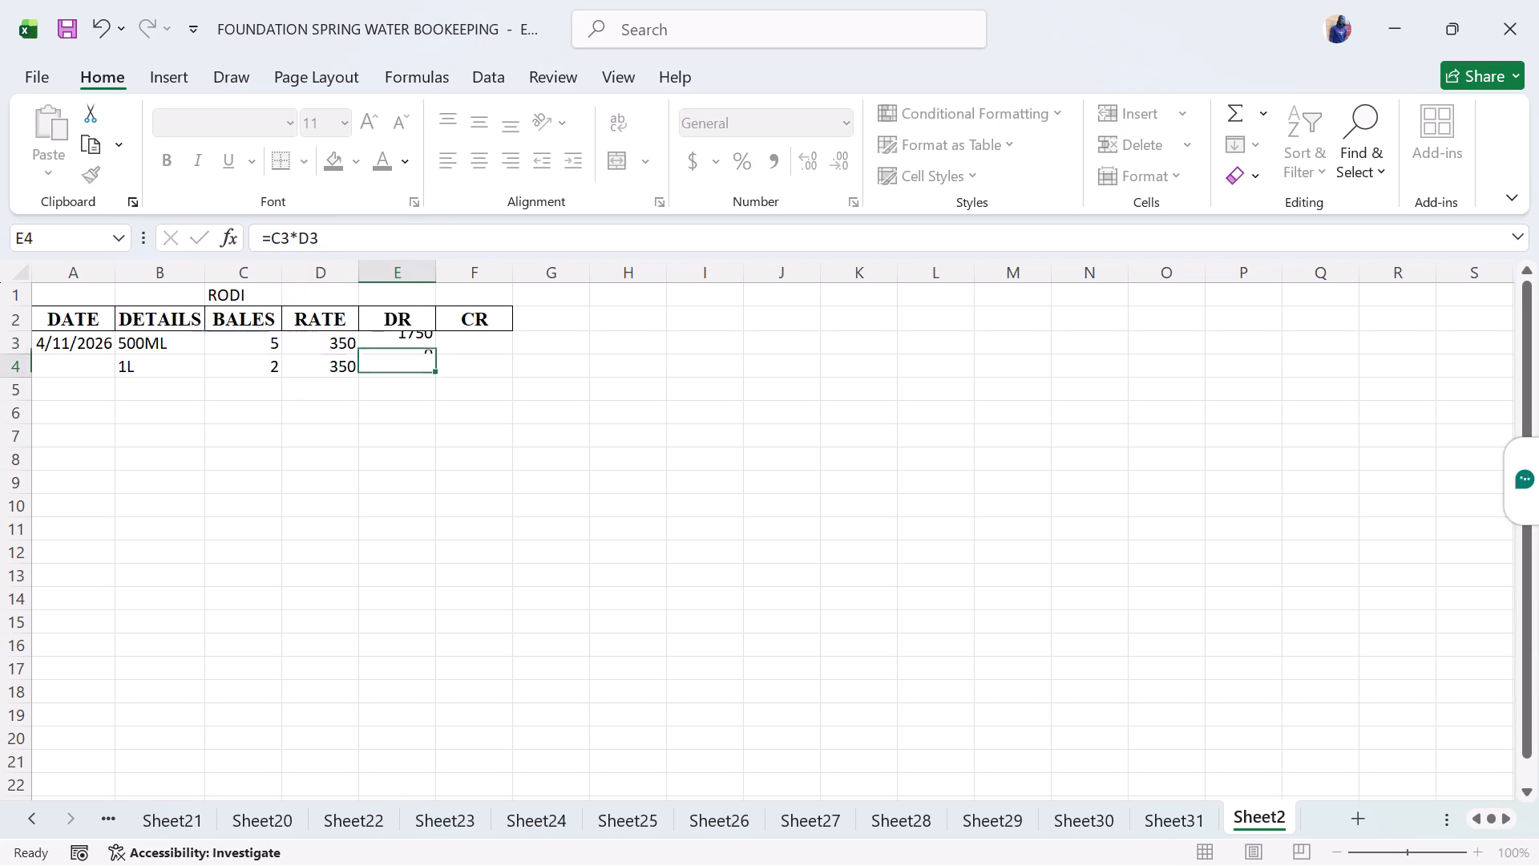
Select the DR cell of the 1L row, E4.
left_click(402, 367)
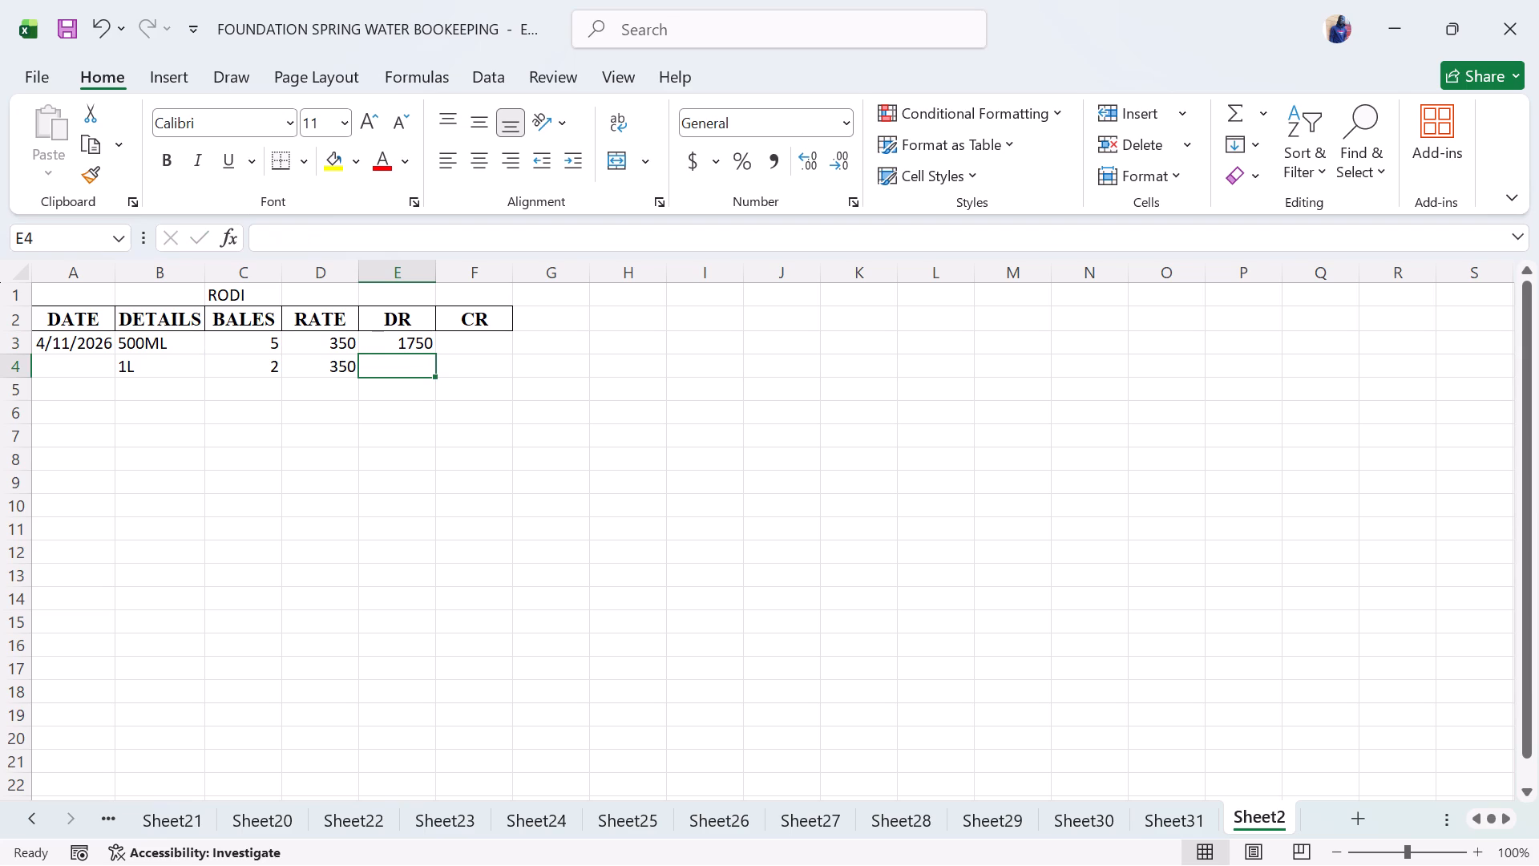
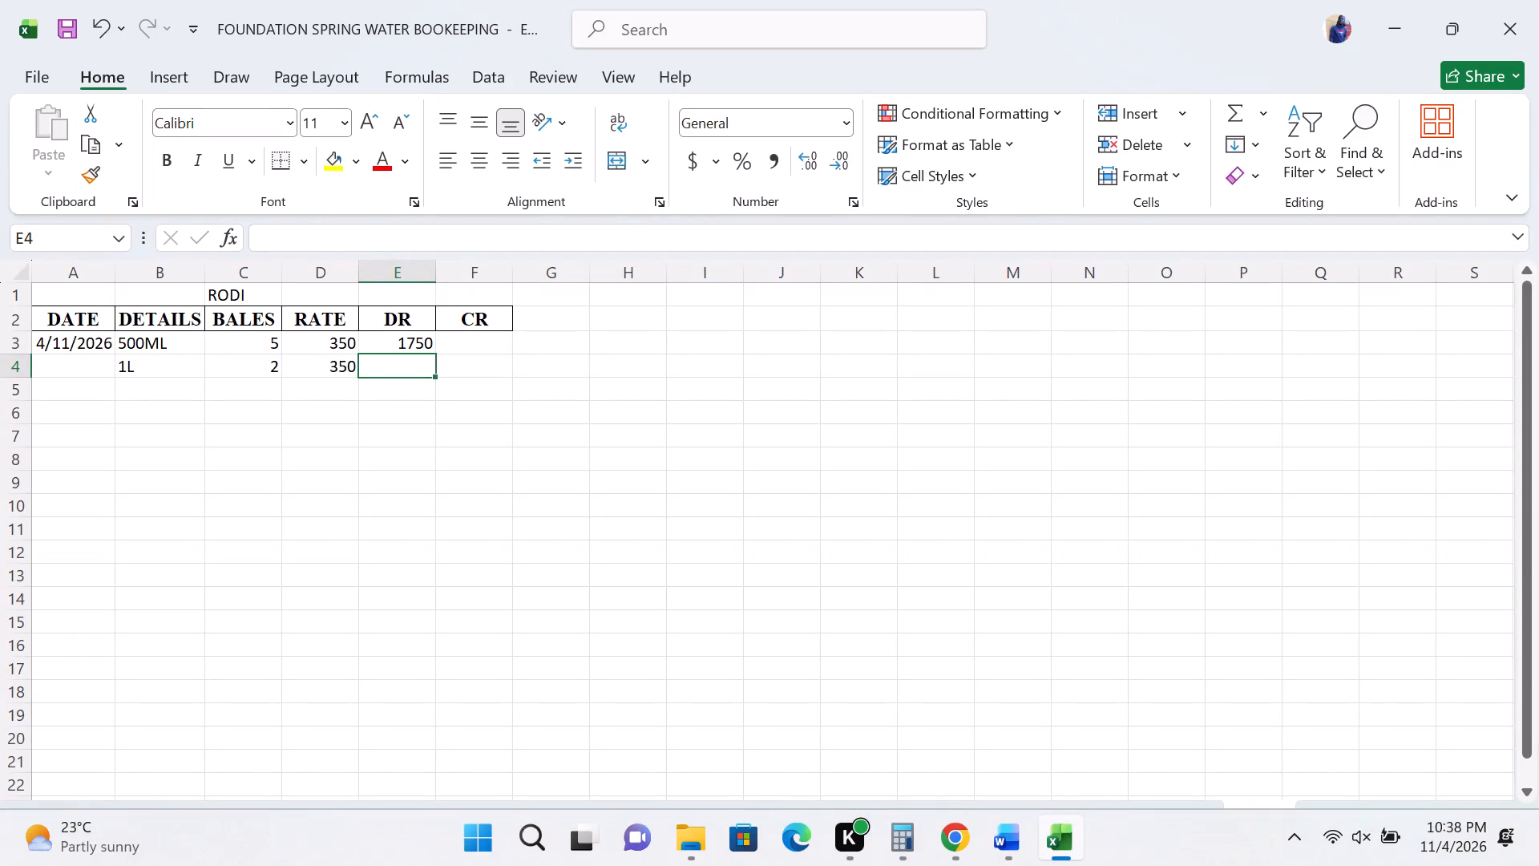
Enter 700 as the DR amount for the 1L row.
left_click(1185, 815)
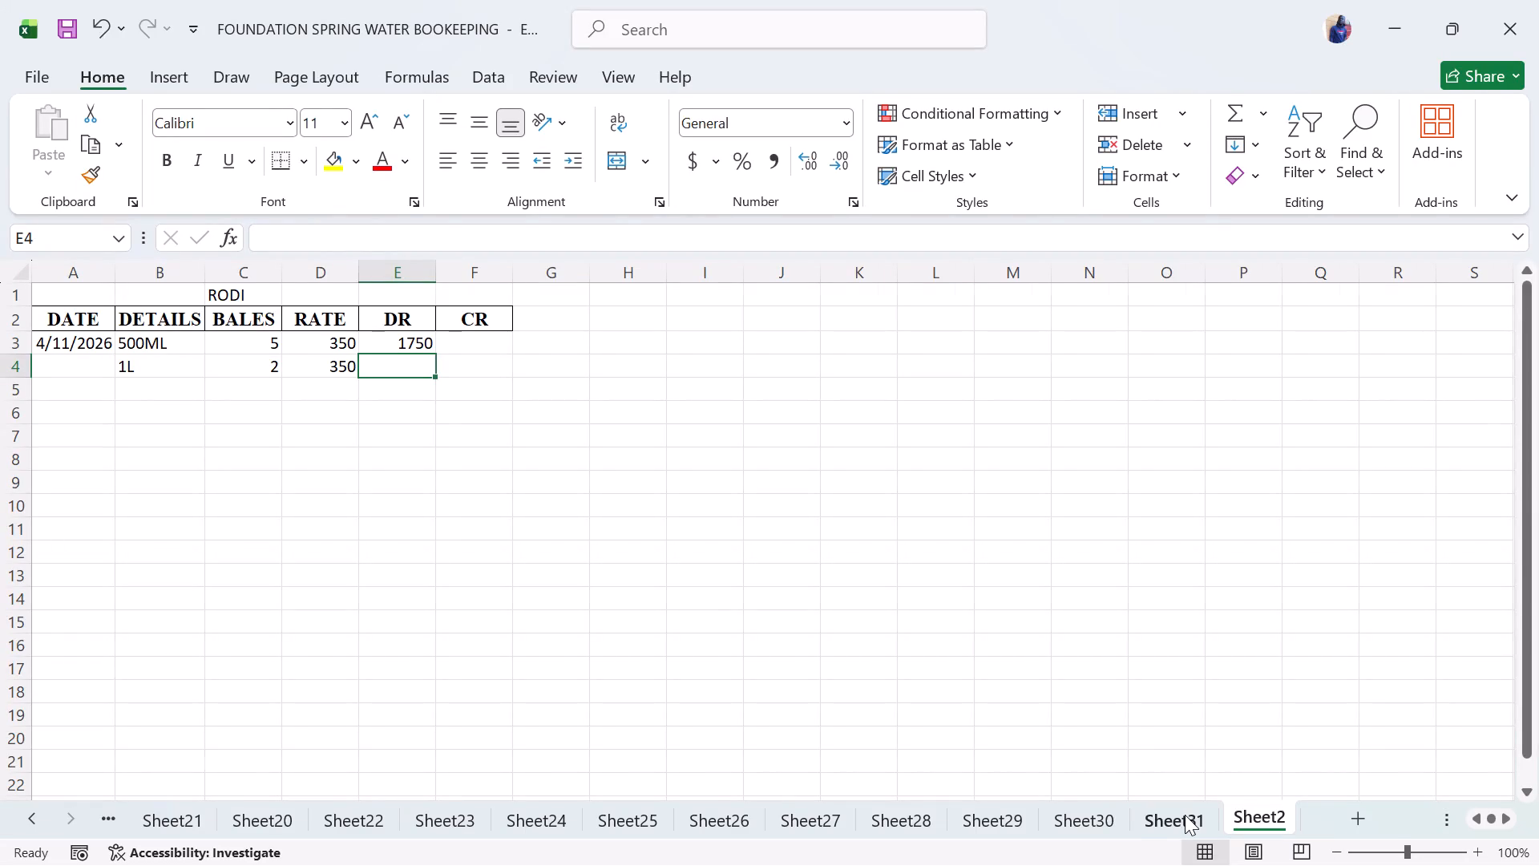
left_click(1244, 818)
left_click(423, 372)
key("7")
type("==")
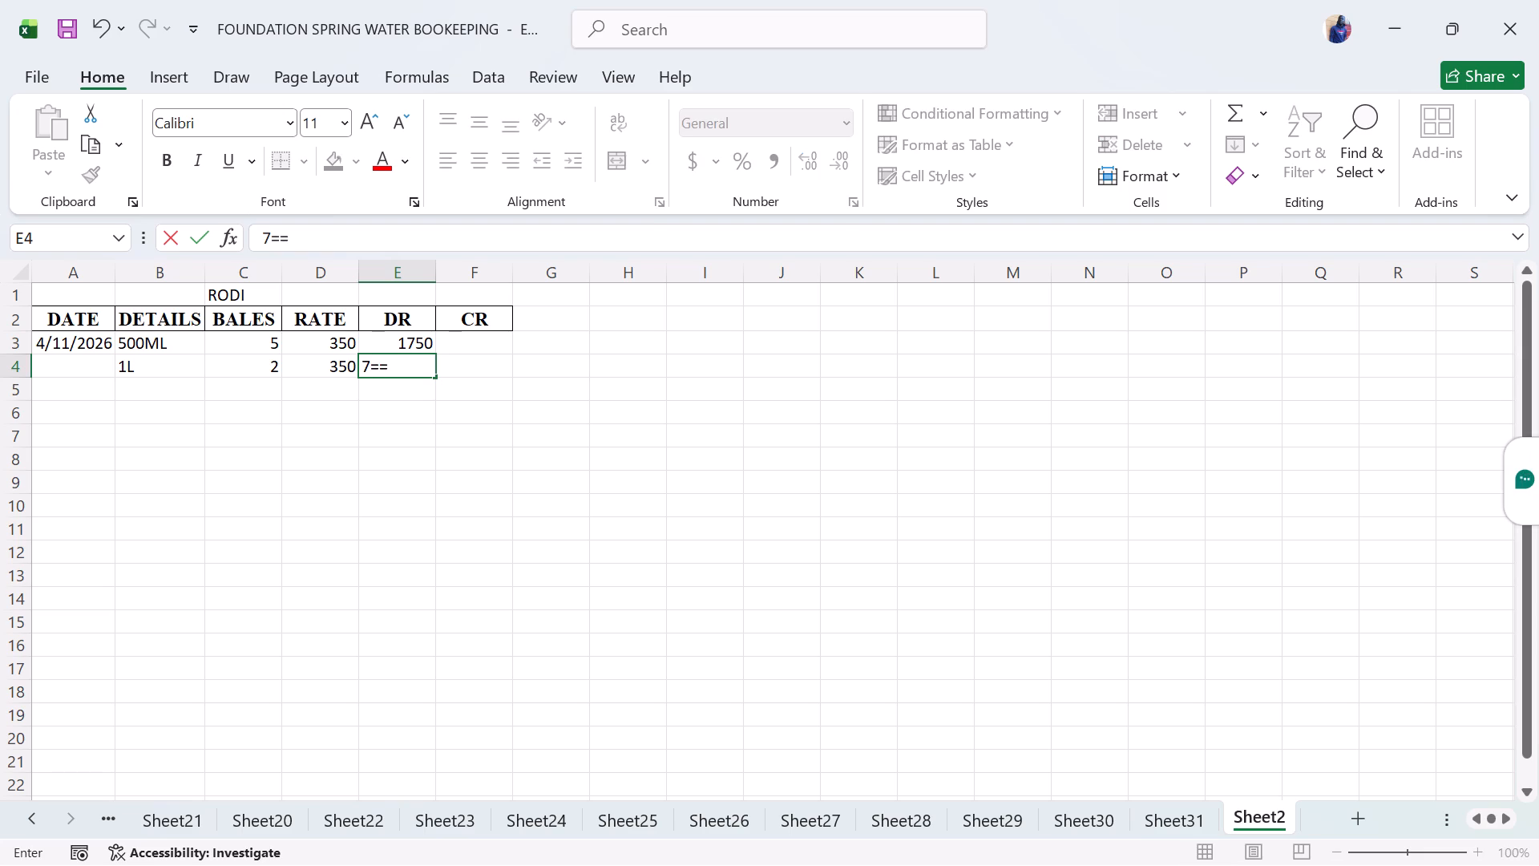
key("BackSpace")
key("BackSpace")
type("00")
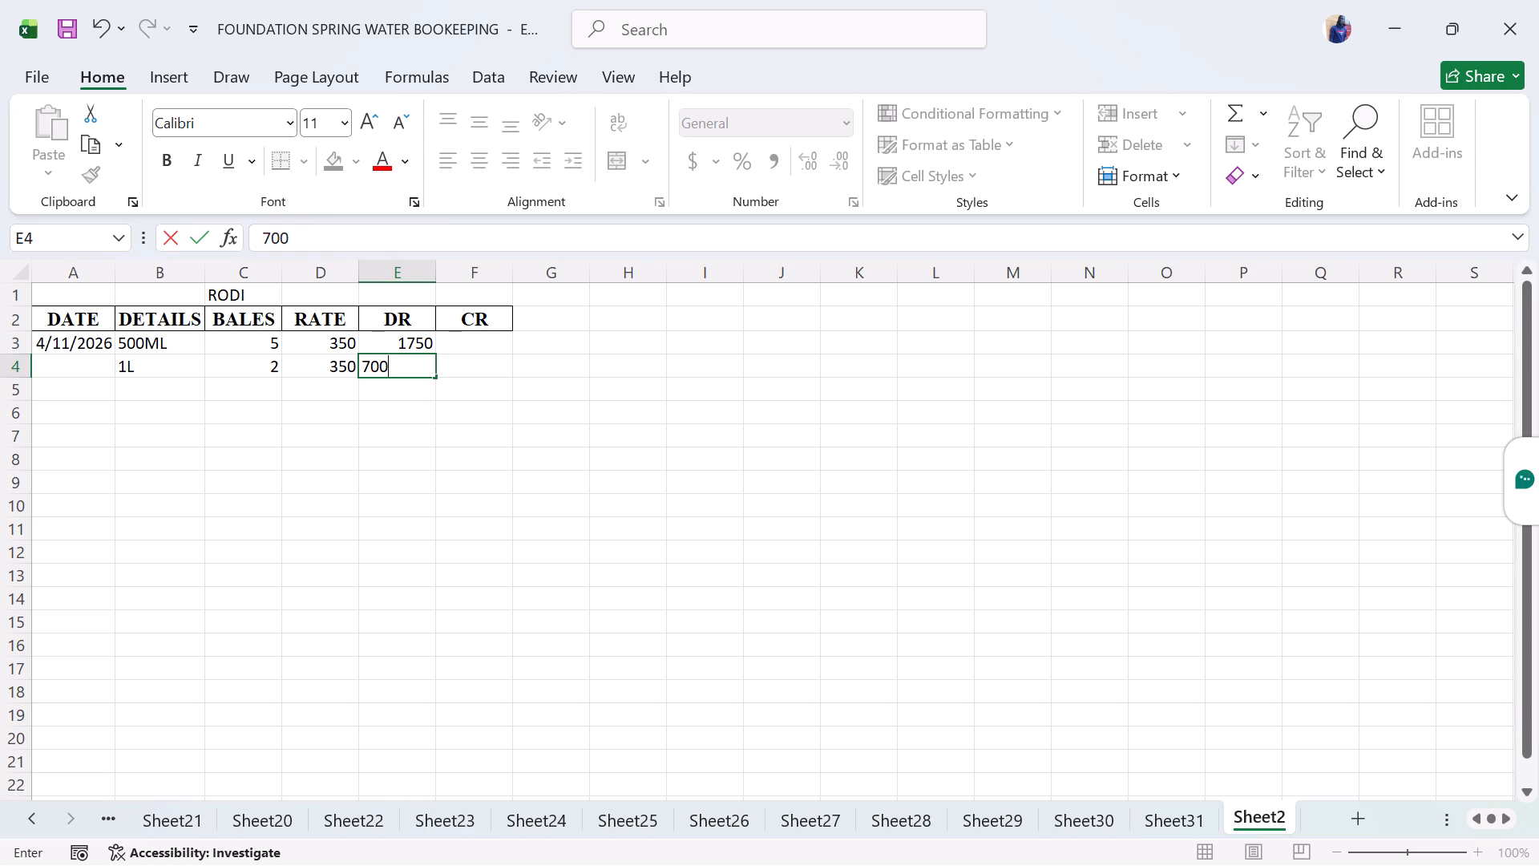
left_click(456, 369)
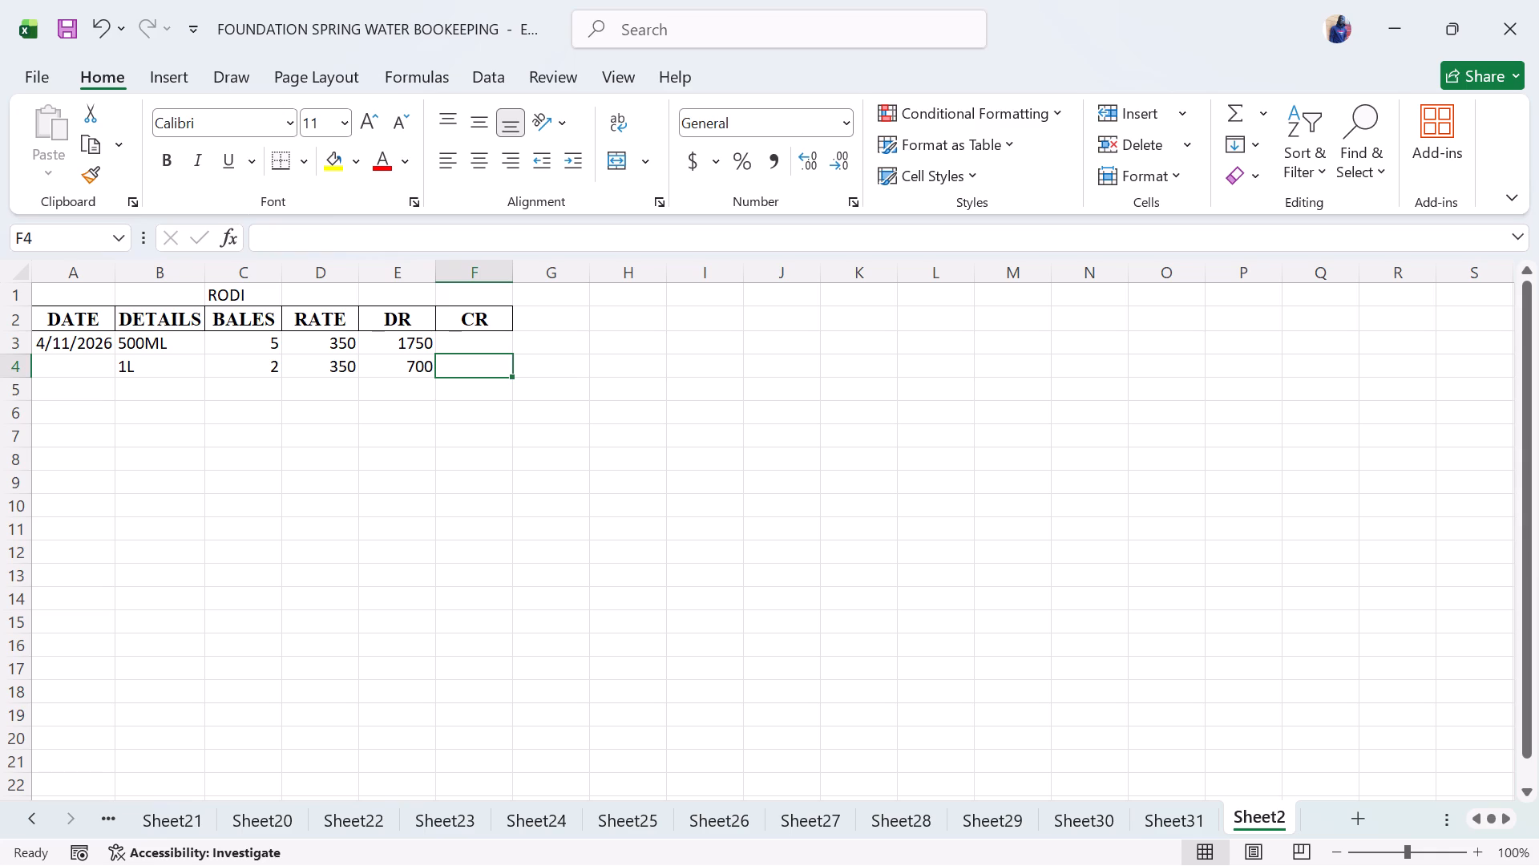
left_click(456, 369)
Start a payment entry in row 5 with the date 4/11/2026 and the details Paid to FSW.
left_click(91, 392)
type("4/")
type("11")
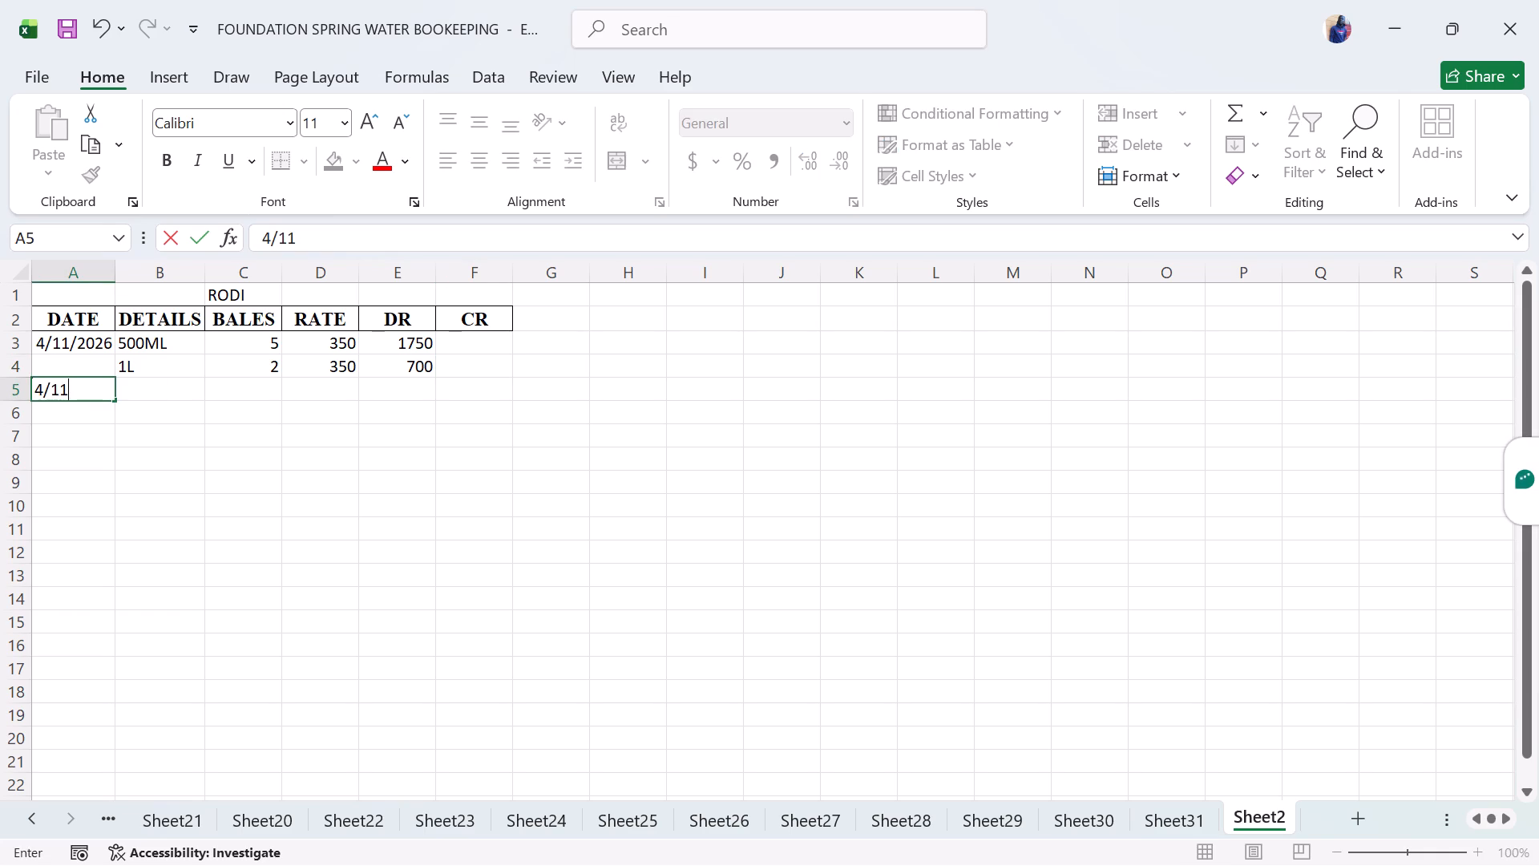
type("/2026")
left_click(144, 390)
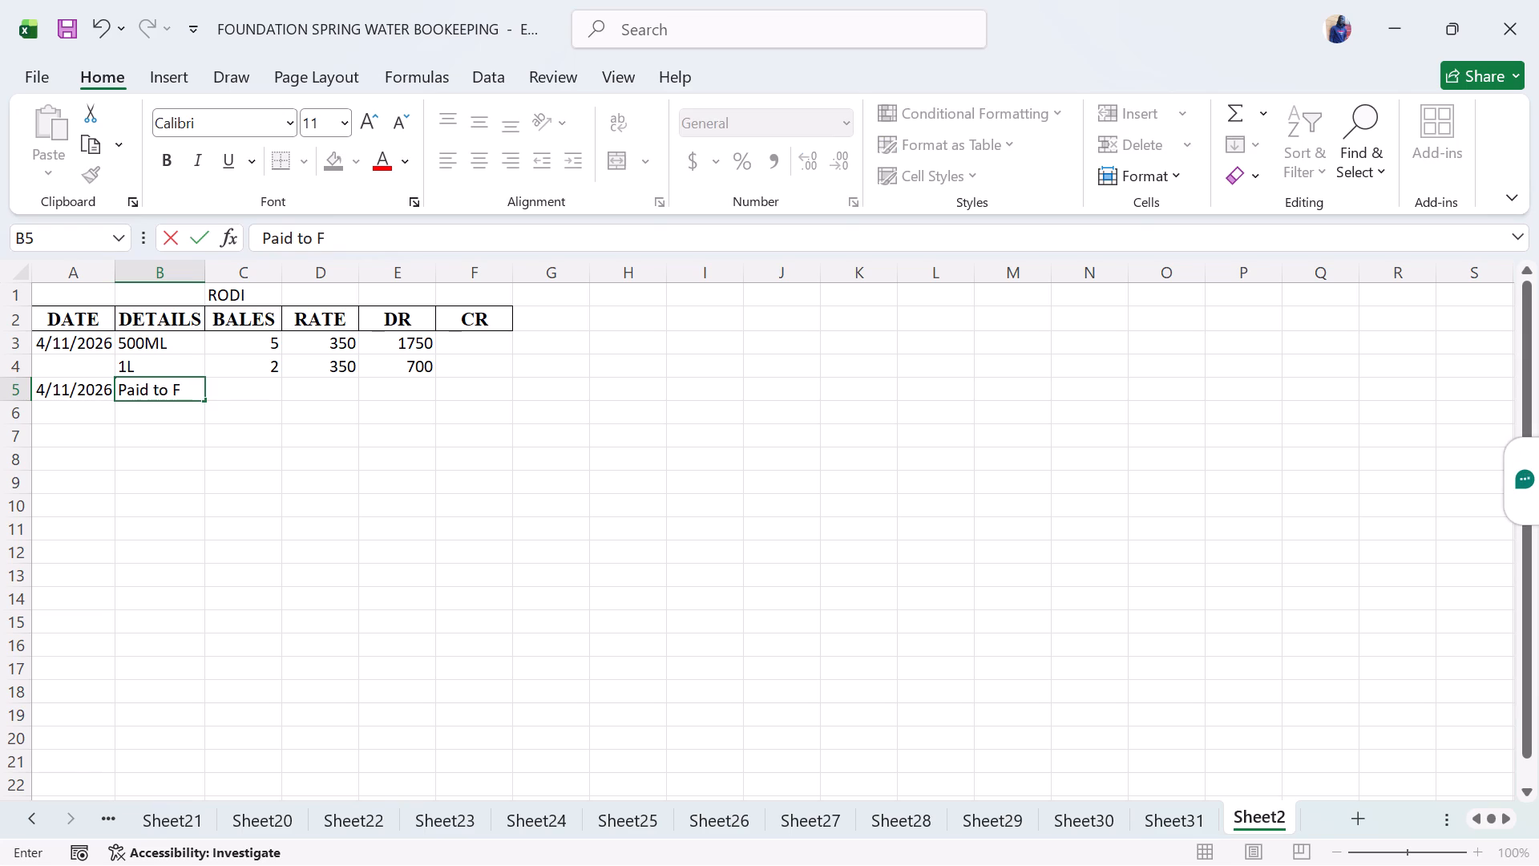
type("SW")
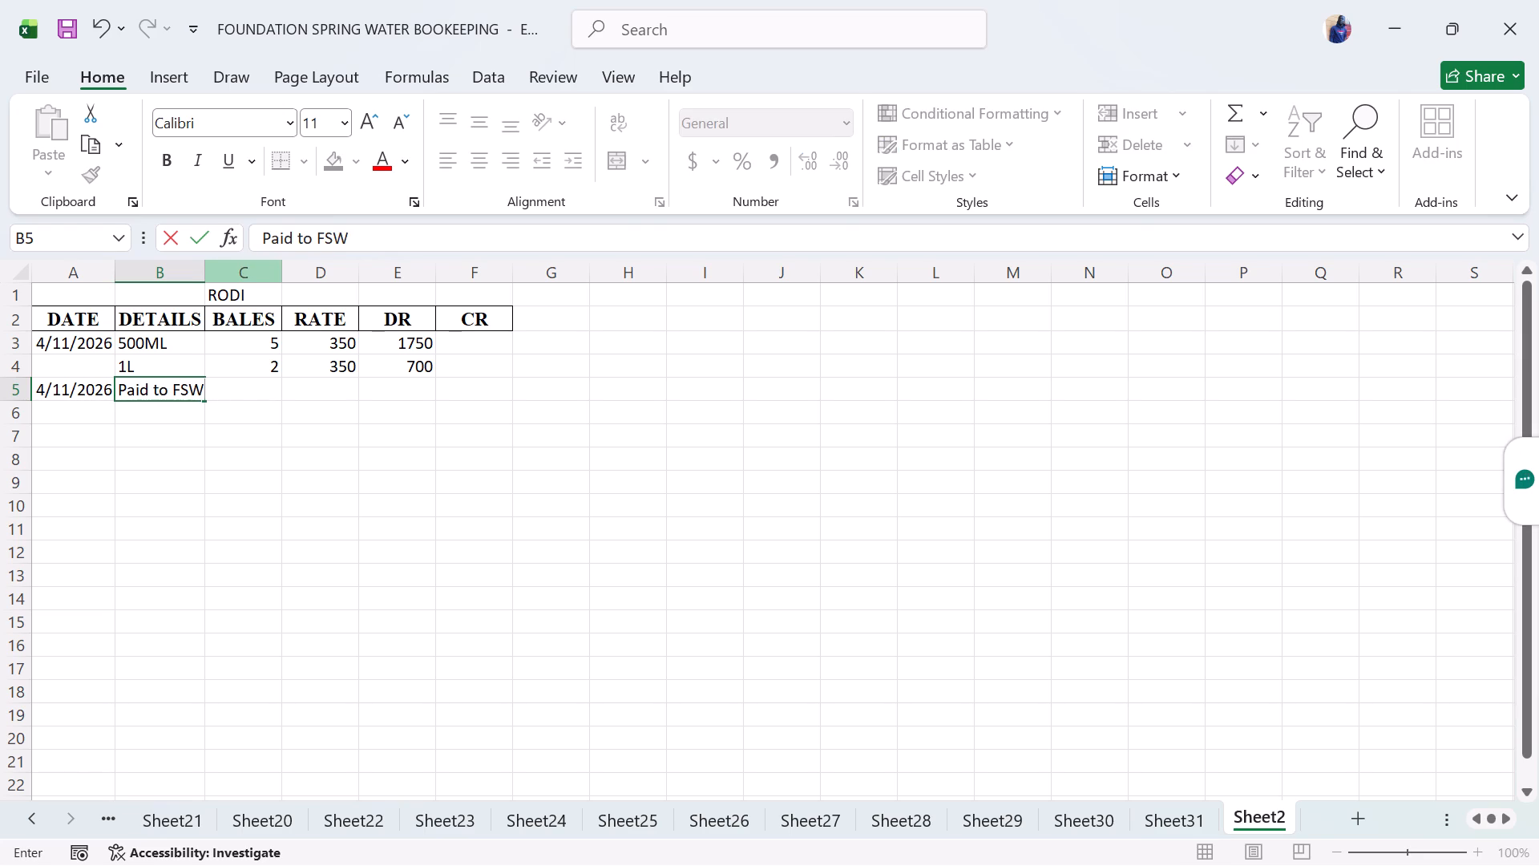
Autofit the DETAILS column to its contents.
left_click(207, 272)
double_click(207, 272)
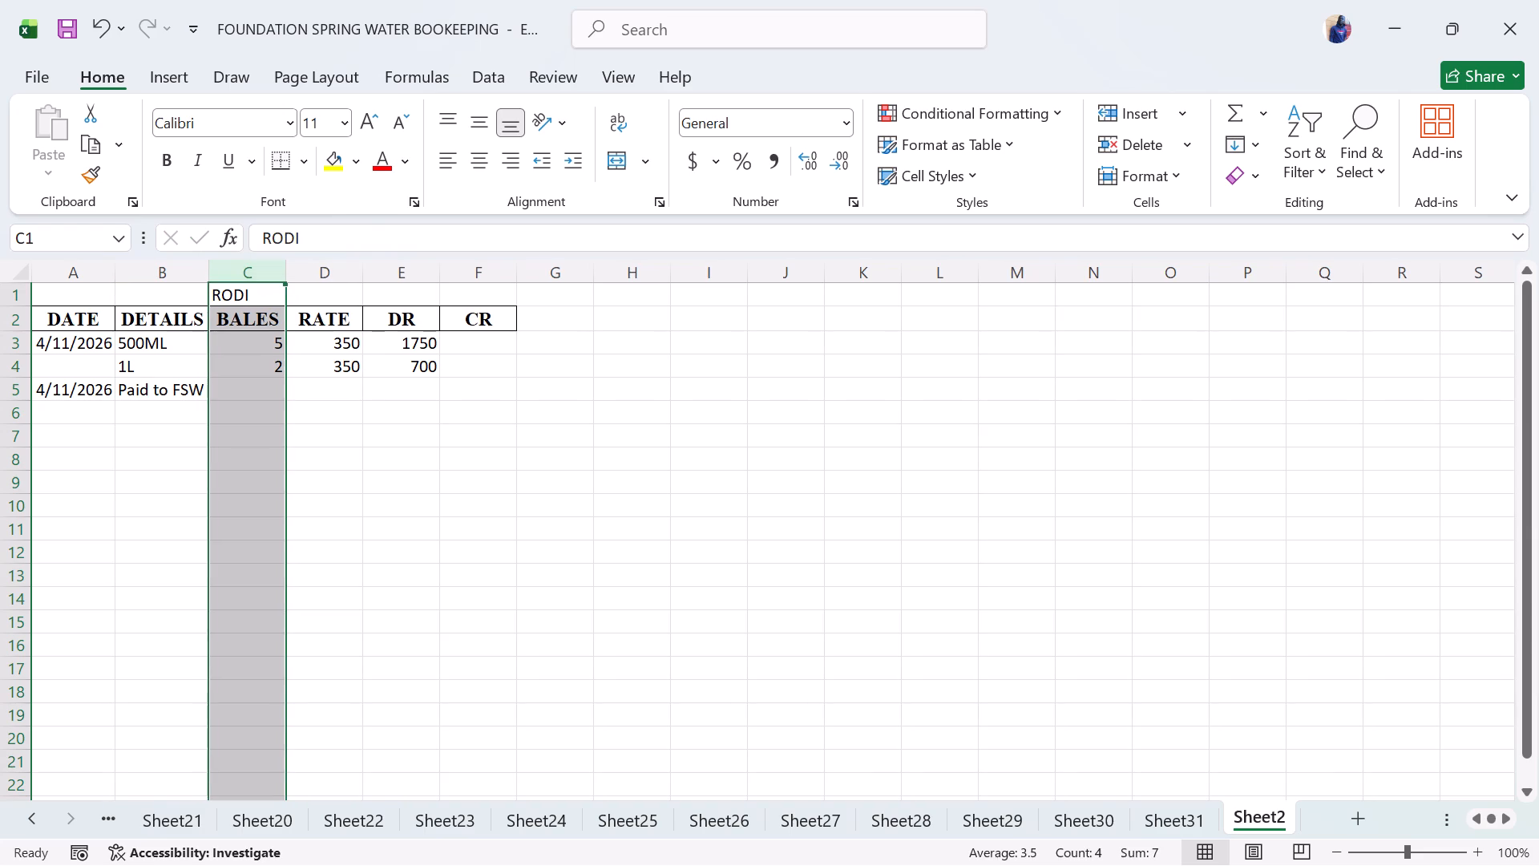
left_click(244, 394)
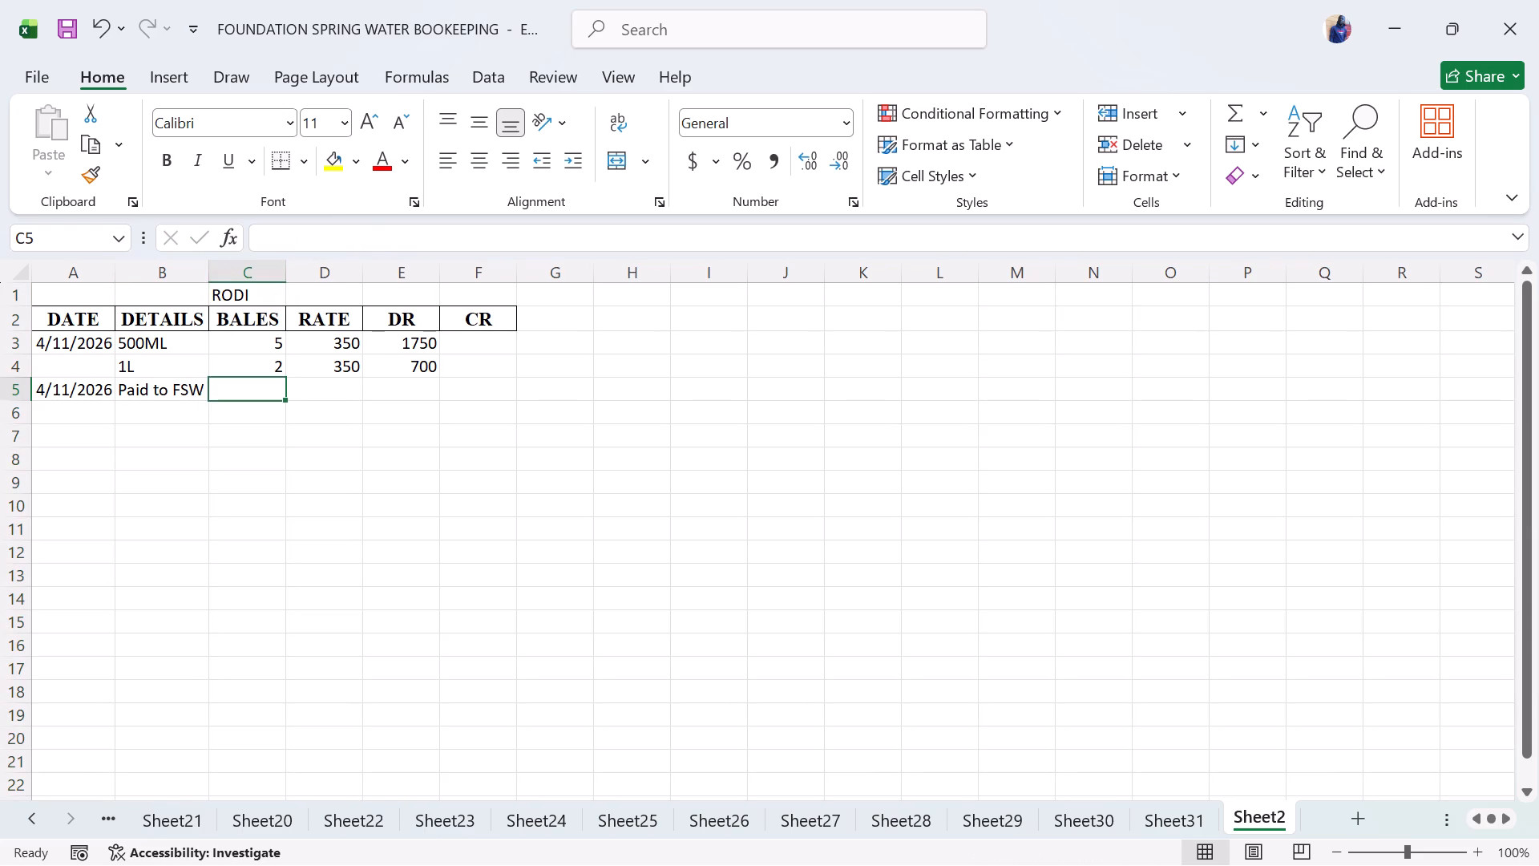
Enter 2450 in the CR column of the Paid to FSW row.
left_click(461, 387)
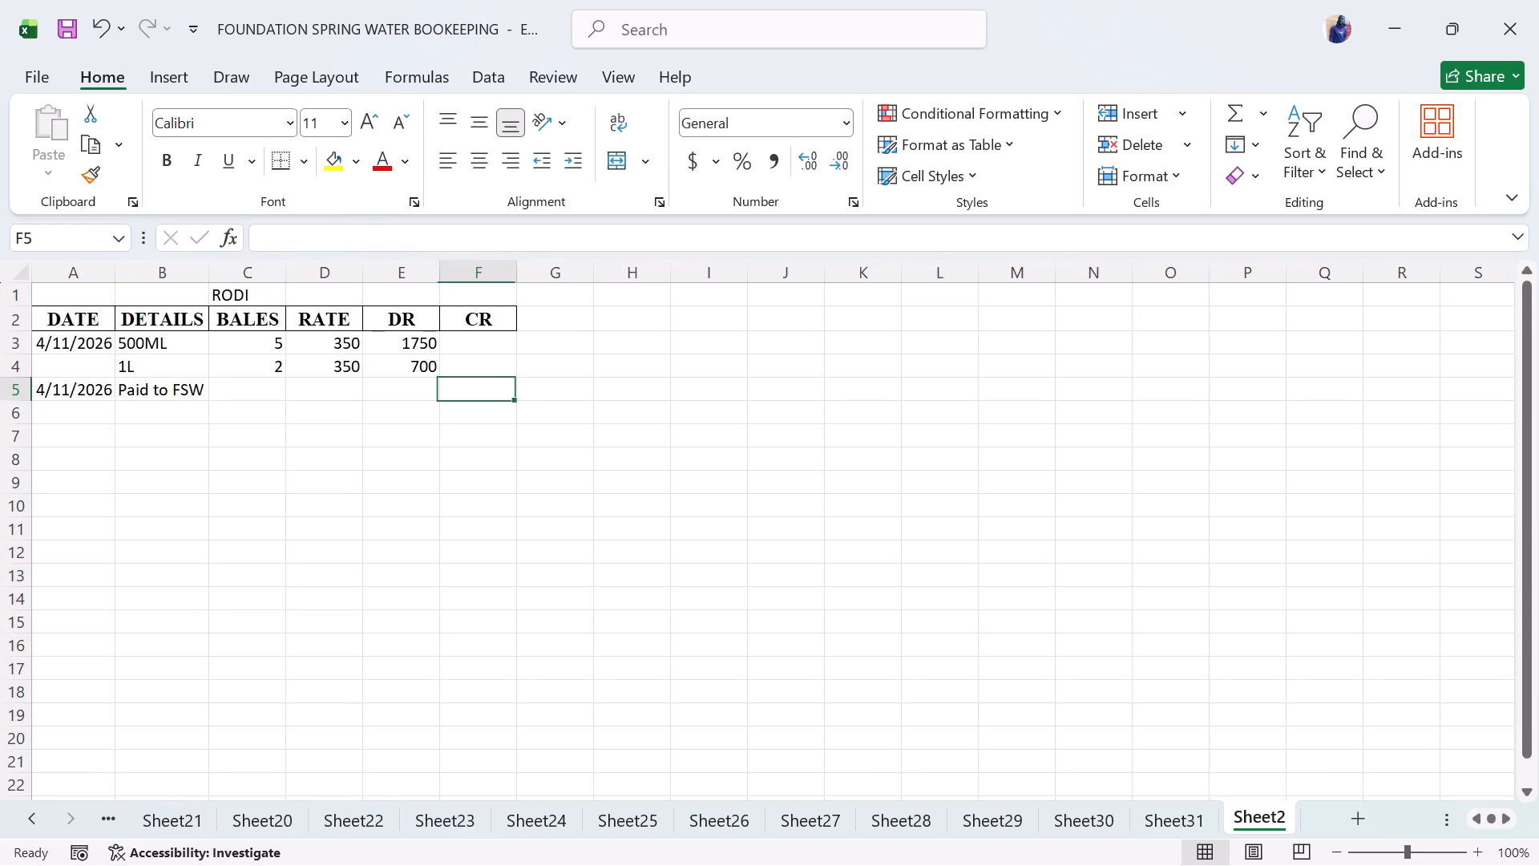
type("2450")
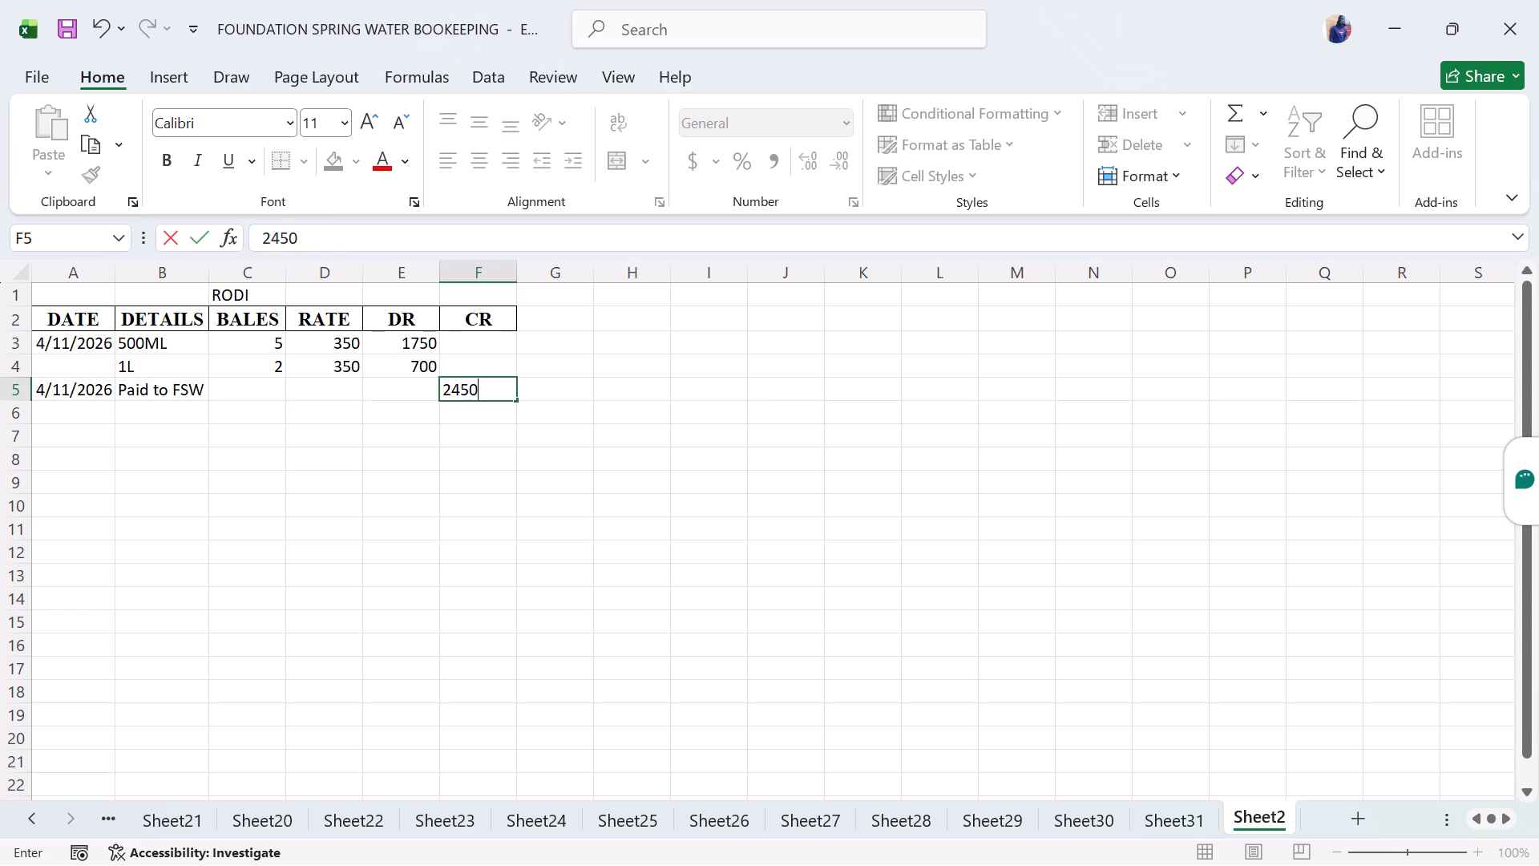
left_click(118, 405)
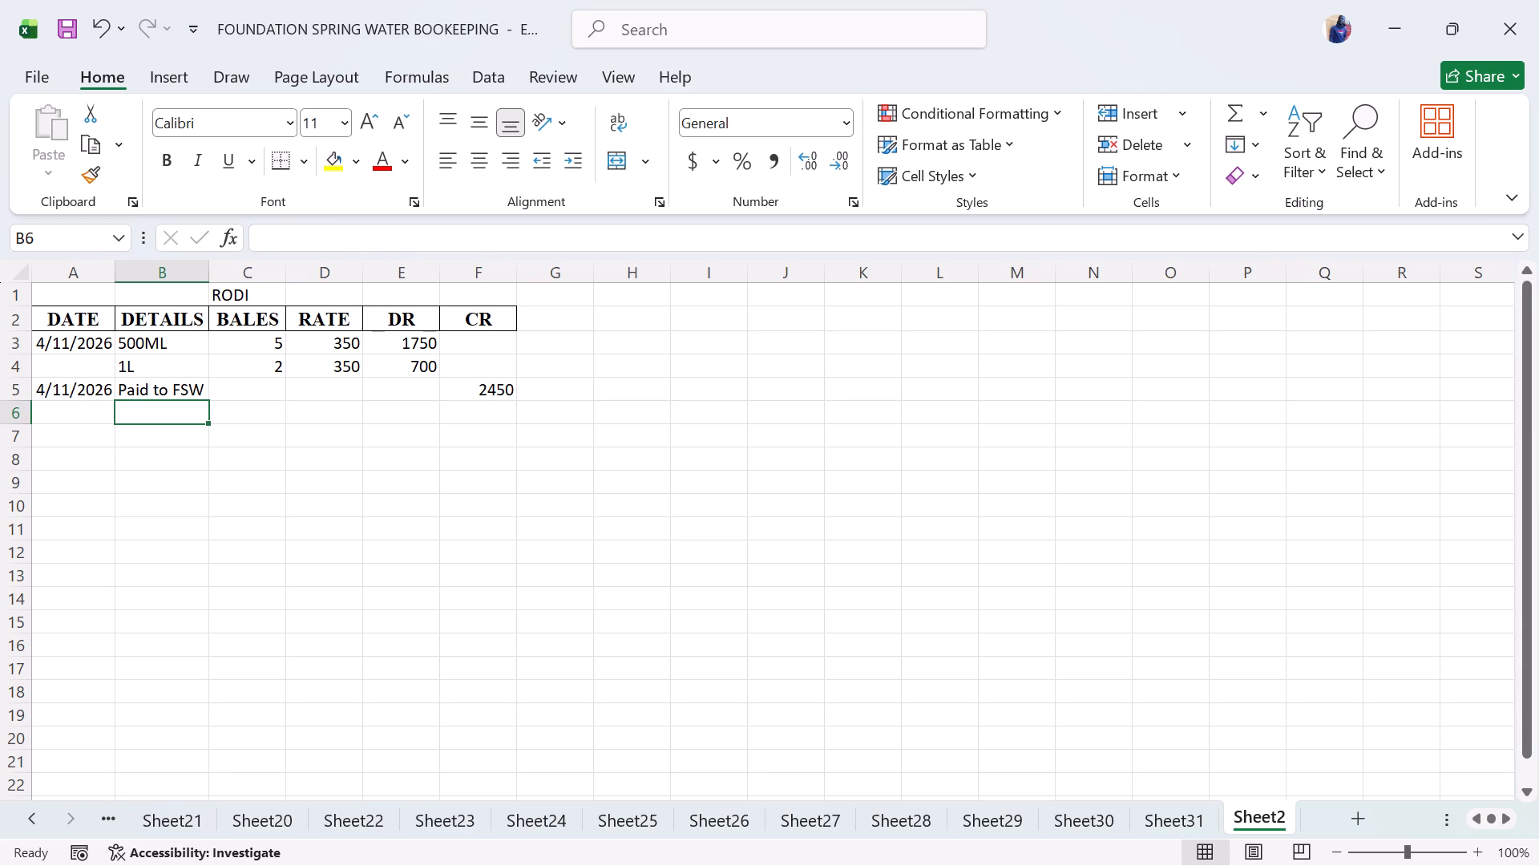
Add a right border to each table column from DATE to CR, covering rows 2 to 9.
left_click_drag(67, 326, 93, 488)
left_click(305, 164)
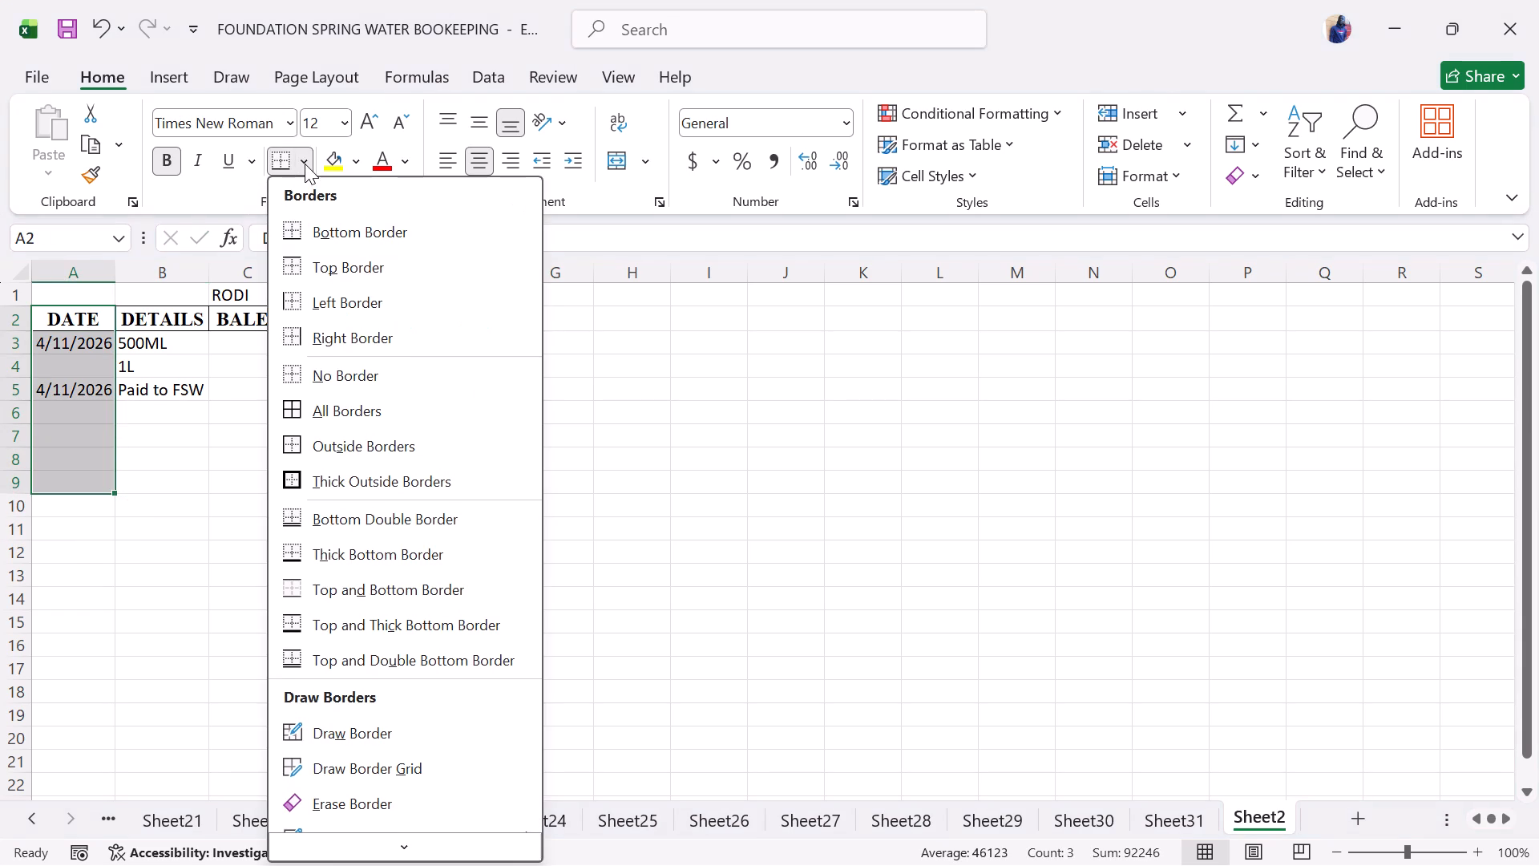
left_click(334, 333)
left_click_drag(178, 319, 143, 478)
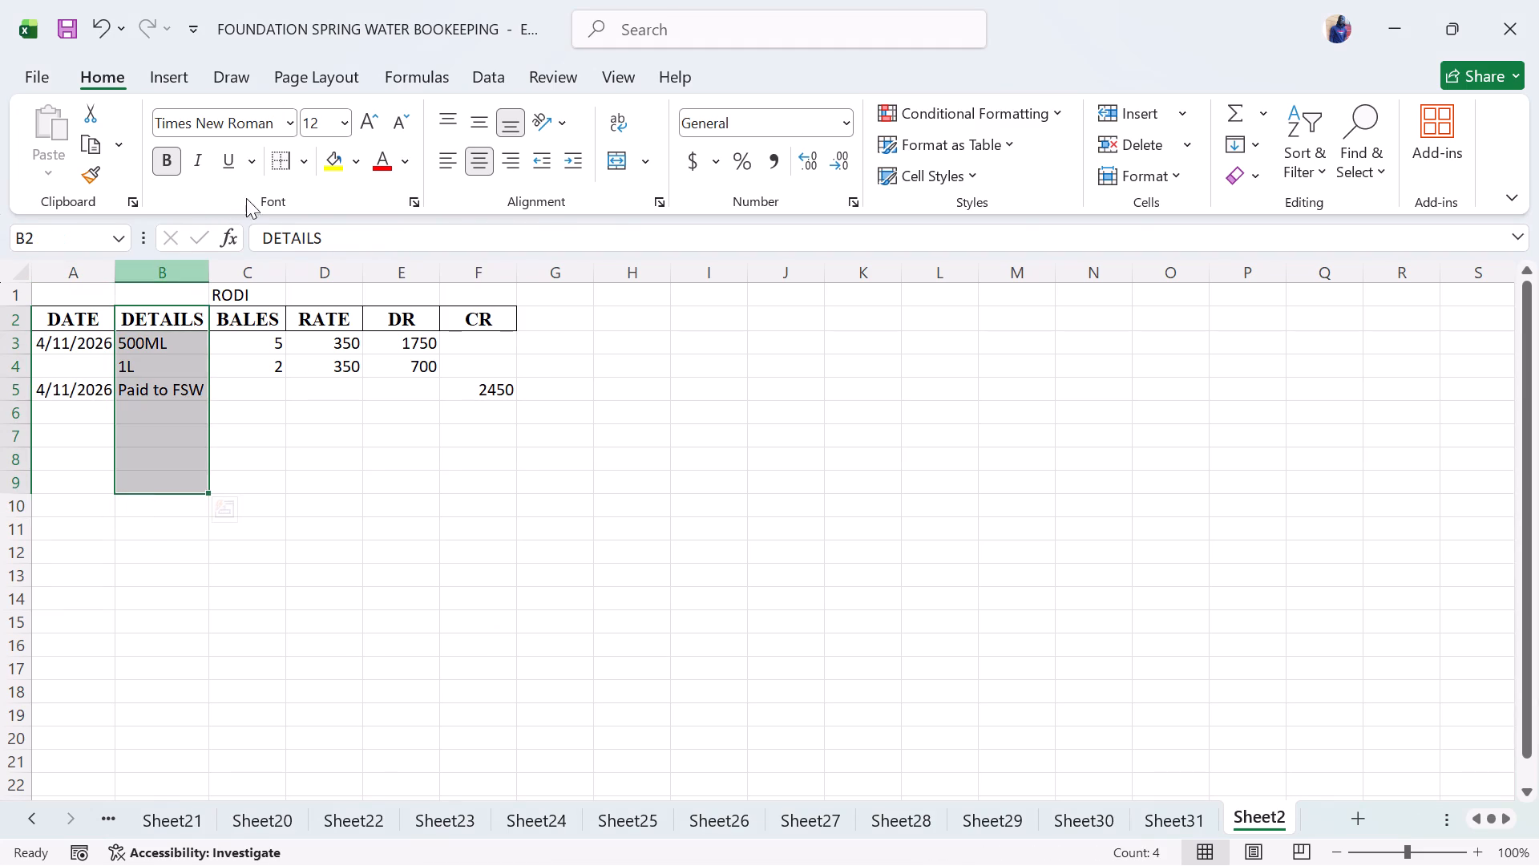
left_click(279, 164)
left_click_drag(257, 311, 244, 493)
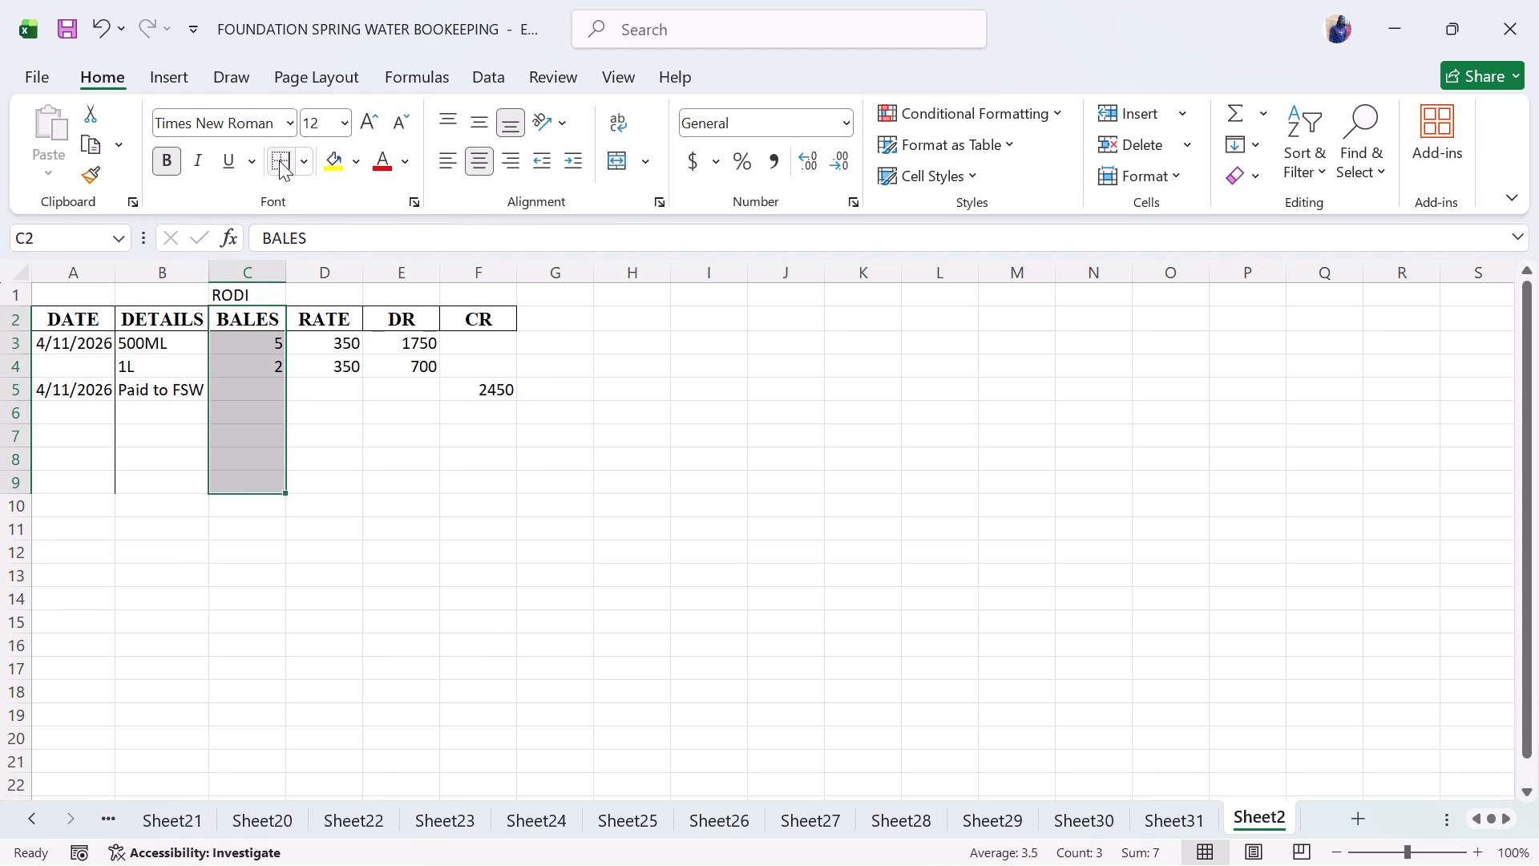
left_click(280, 160)
left_click_drag(333, 322, 337, 491)
left_click(274, 147)
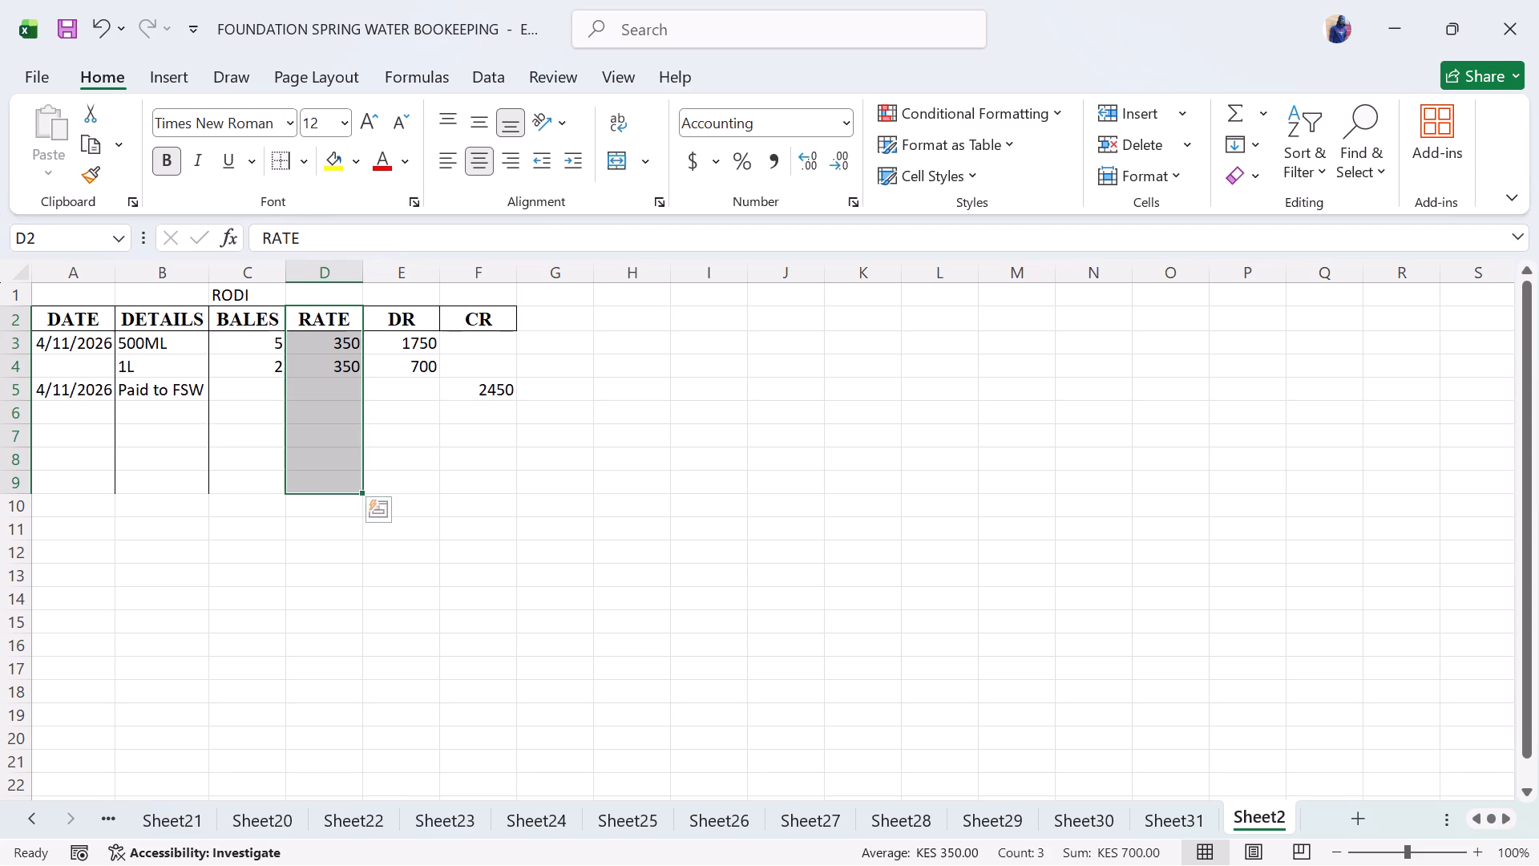
left_click_drag(400, 320, 398, 482)
left_click(278, 150)
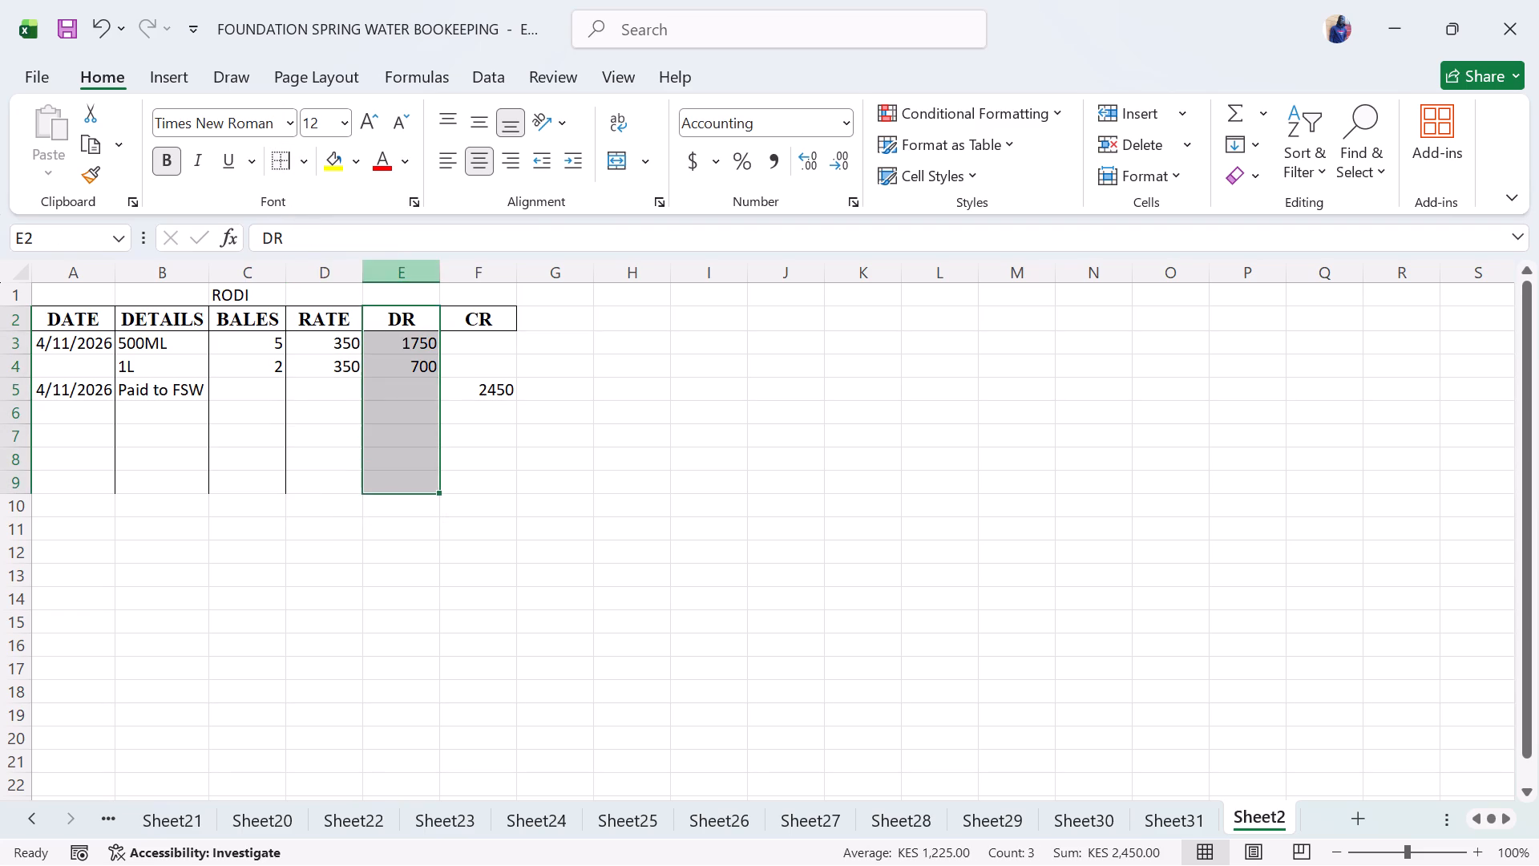
left_click_drag(468, 324, 467, 476)
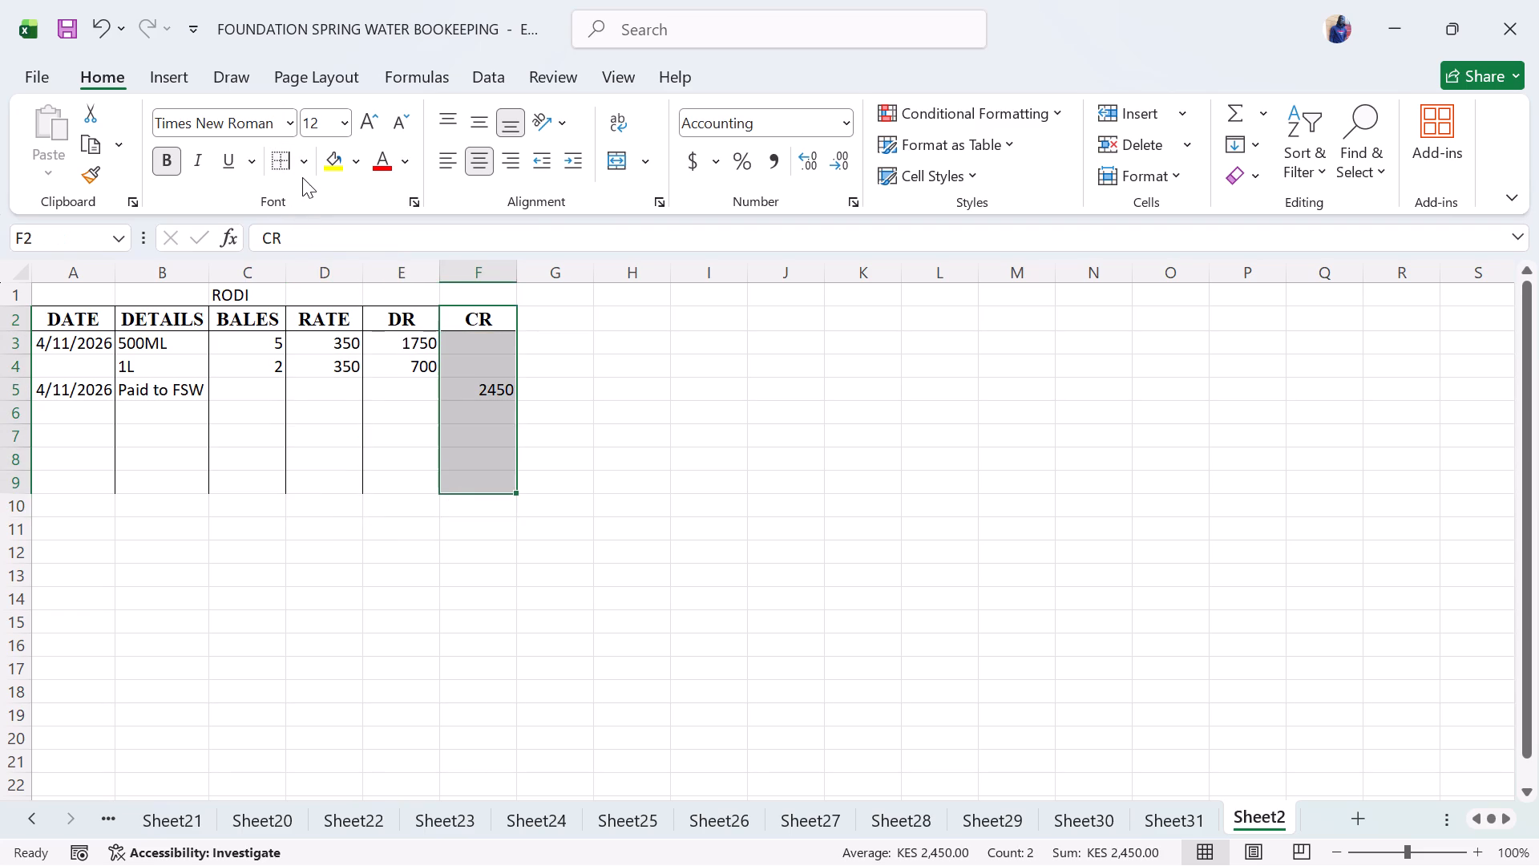
left_click(279, 149)
left_click(563, 373)
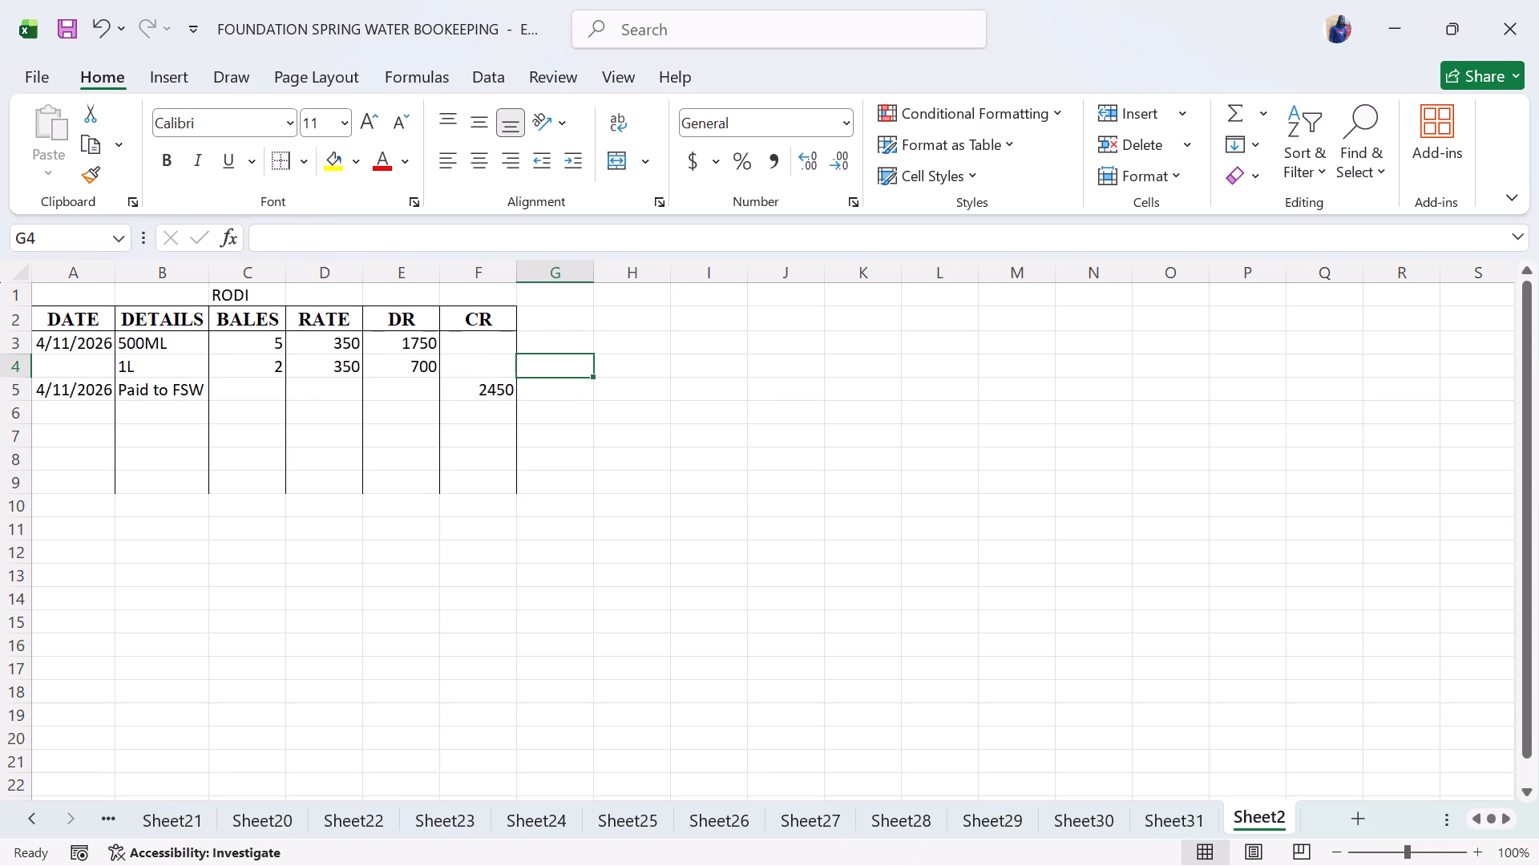
Add a bottom border across row 9 from column A to column F to close the table.
left_click_drag(61, 488, 450, 489)
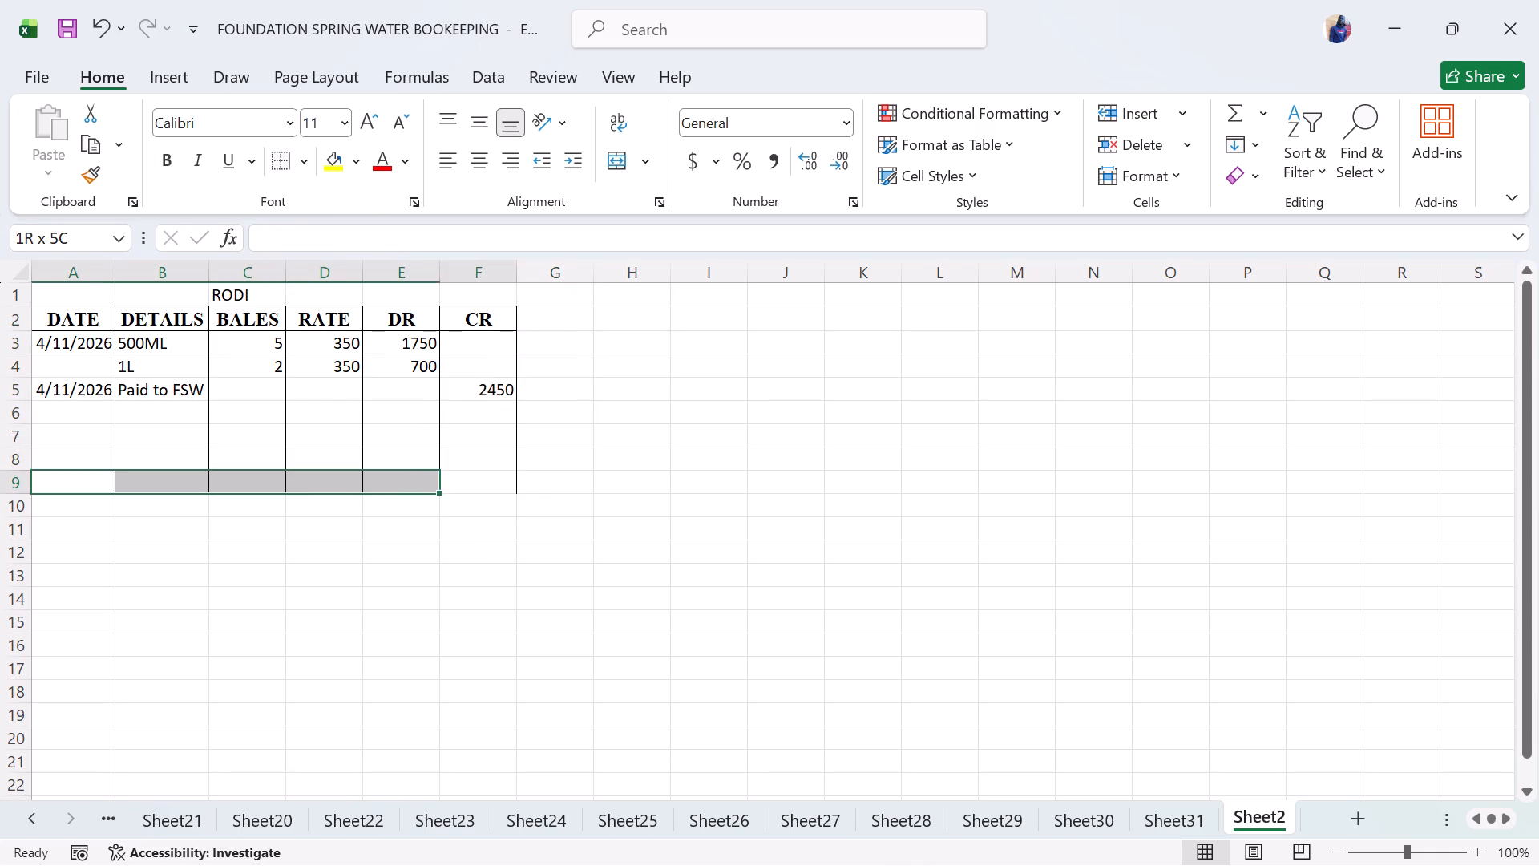
left_click_drag(450, 489, 468, 492)
left_click(306, 164)
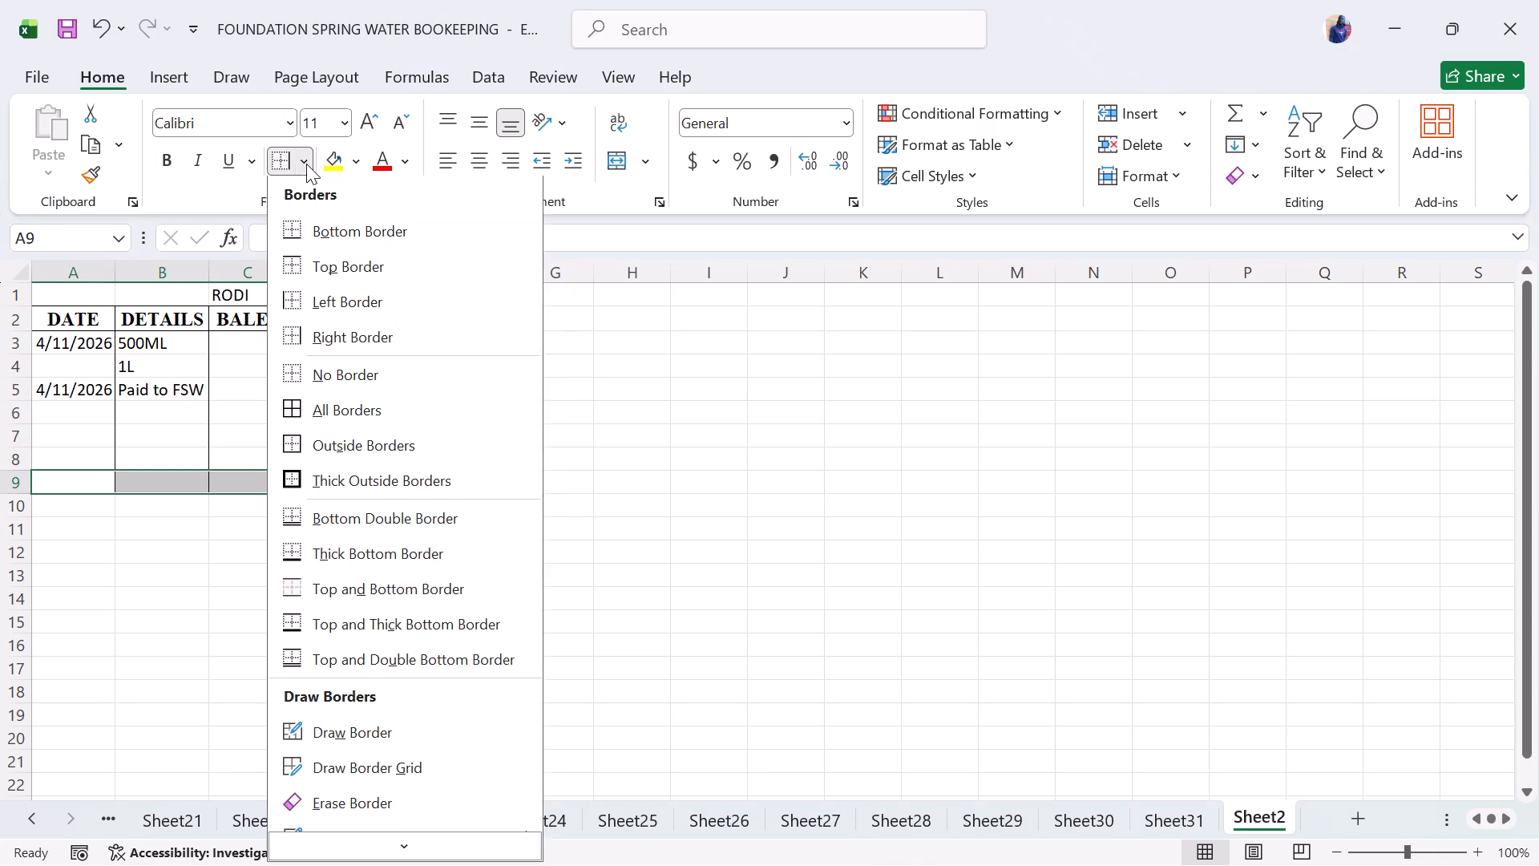
left_click(325, 242)
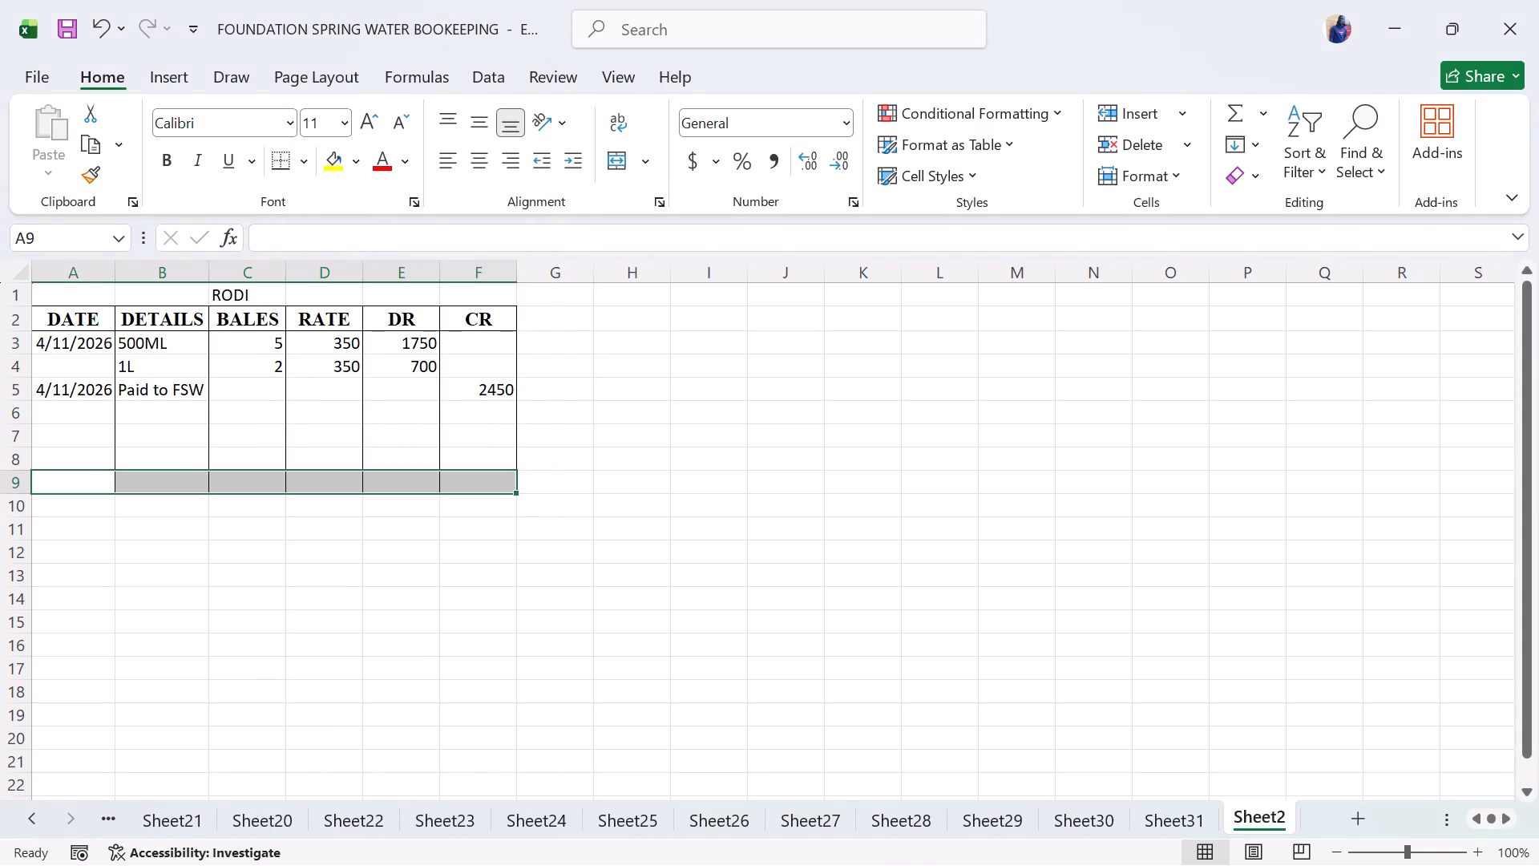
left_click(303, 463)
Center the contents of each column from A to F horizontally.
left_click(164, 258)
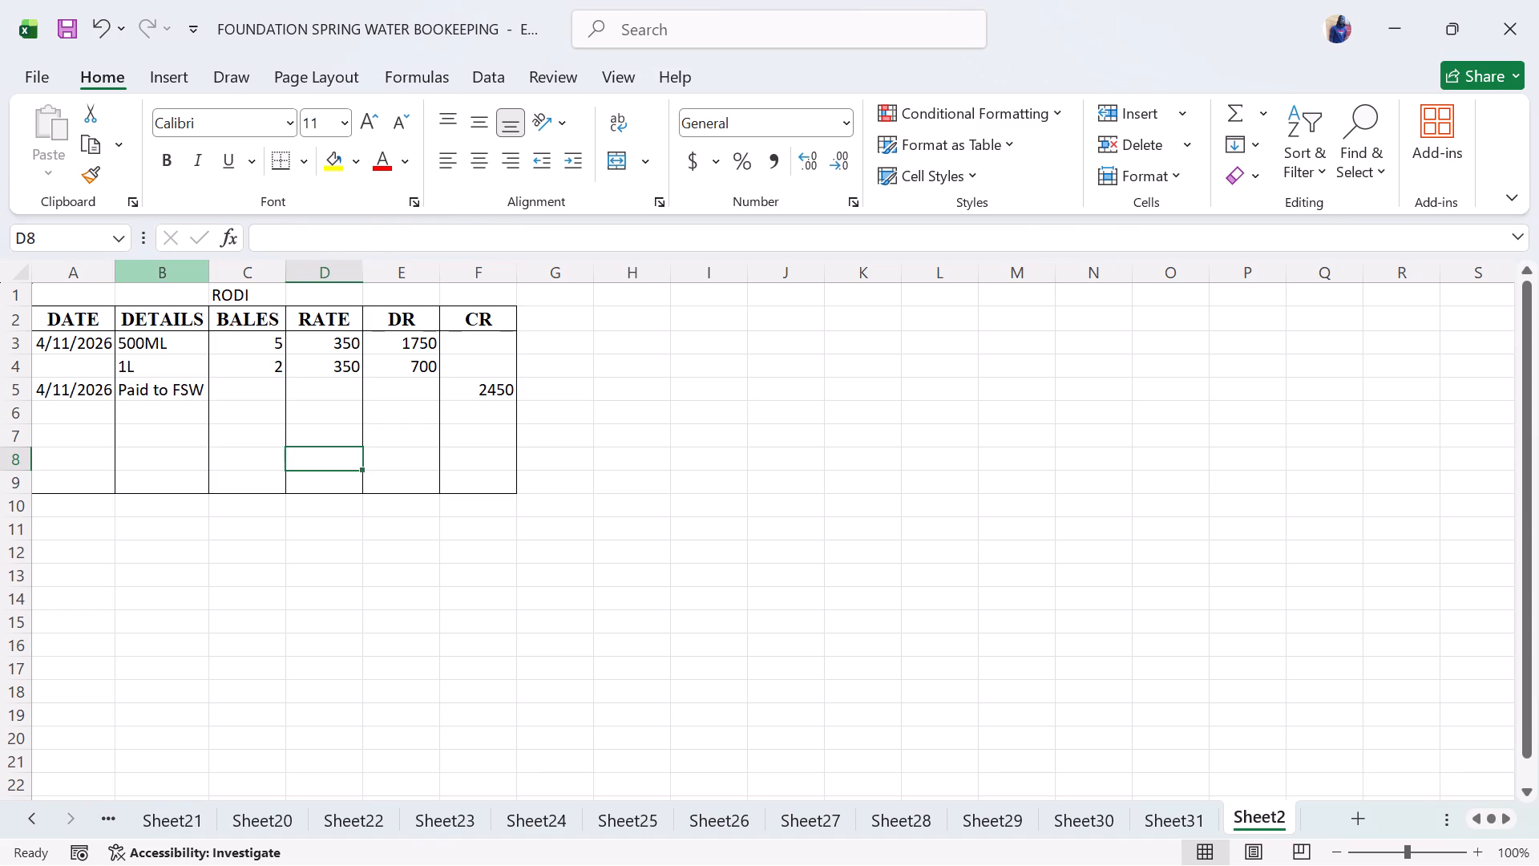
left_click(165, 270)
left_click(484, 156)
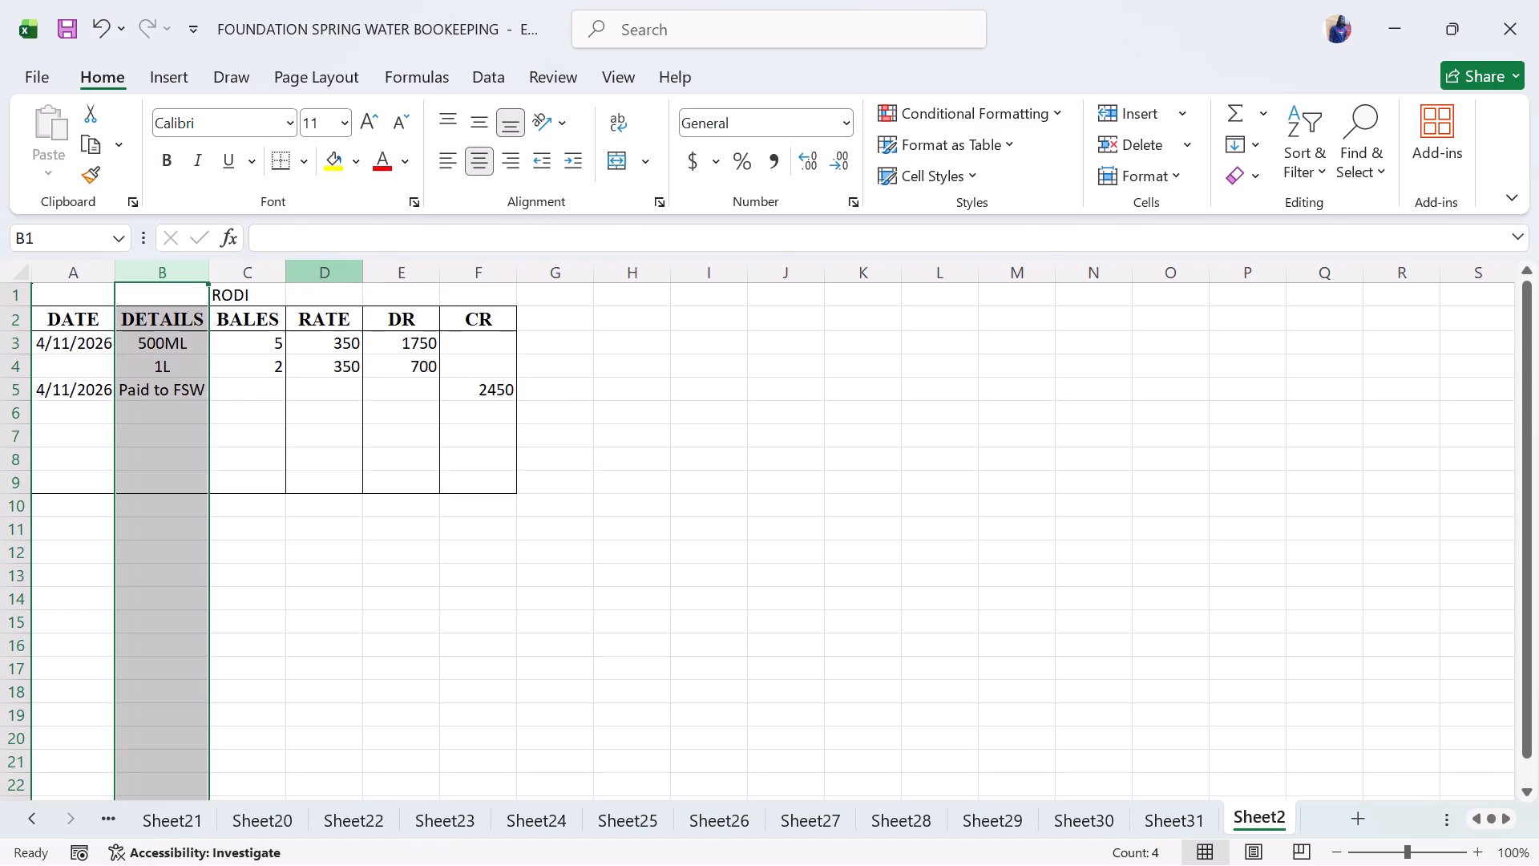
left_click(69, 279)
left_click(491, 157)
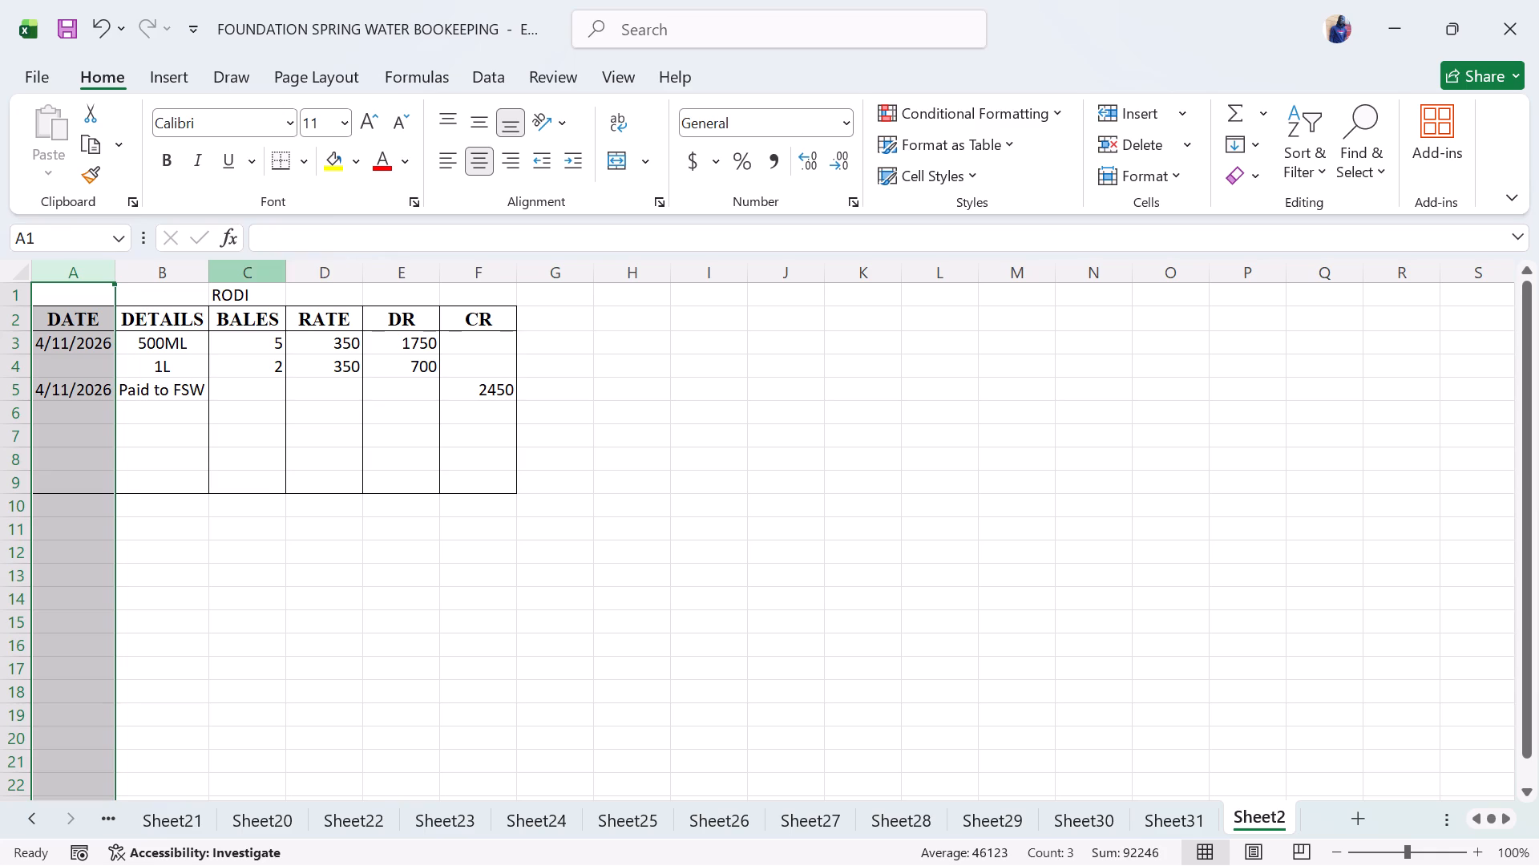
left_click(258, 274)
left_click(474, 168)
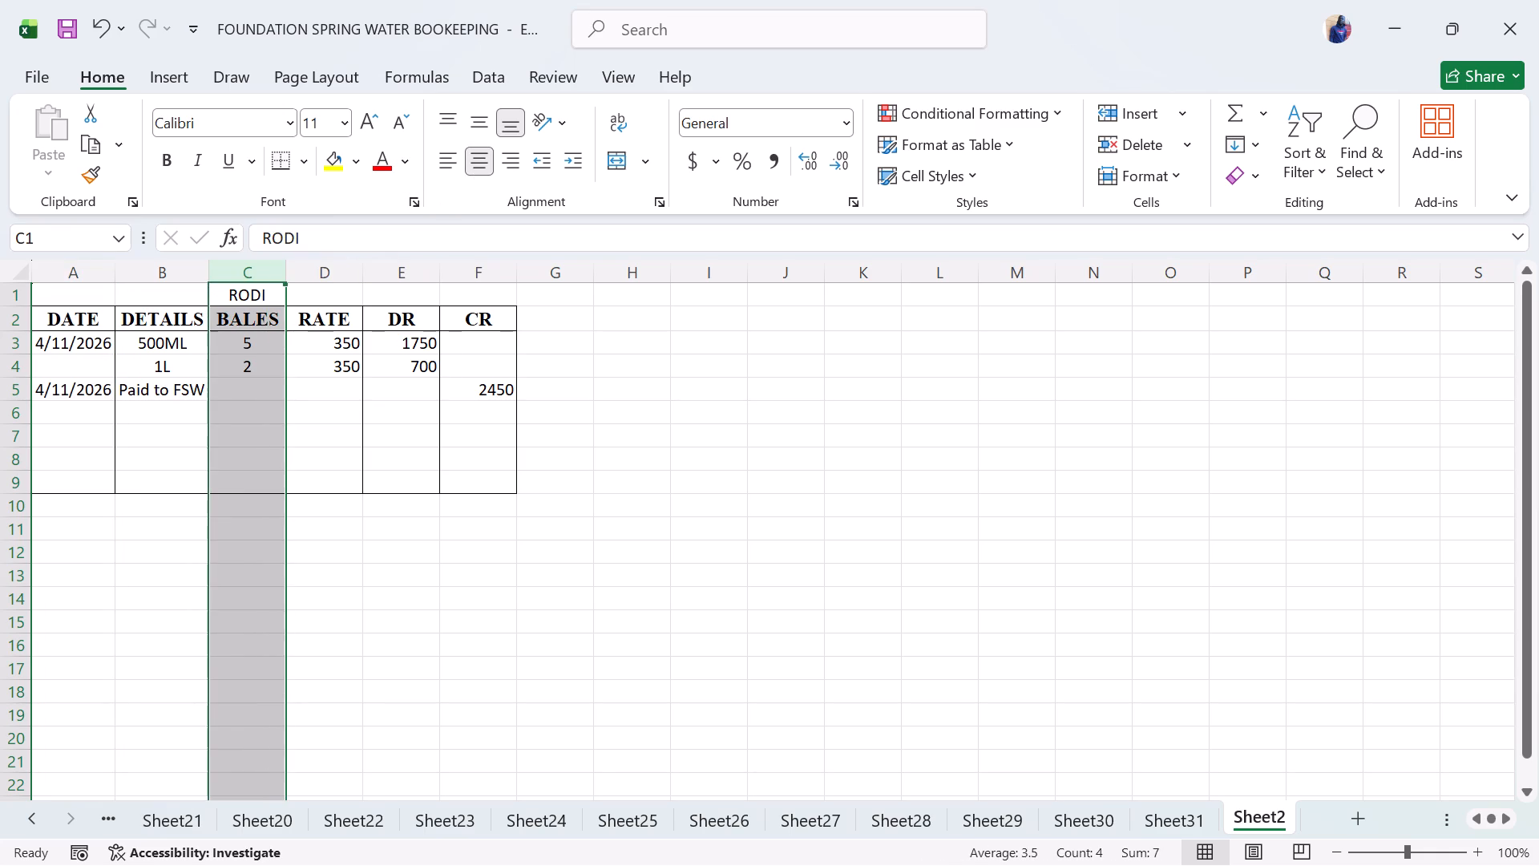
left_click(336, 273)
left_click(471, 168)
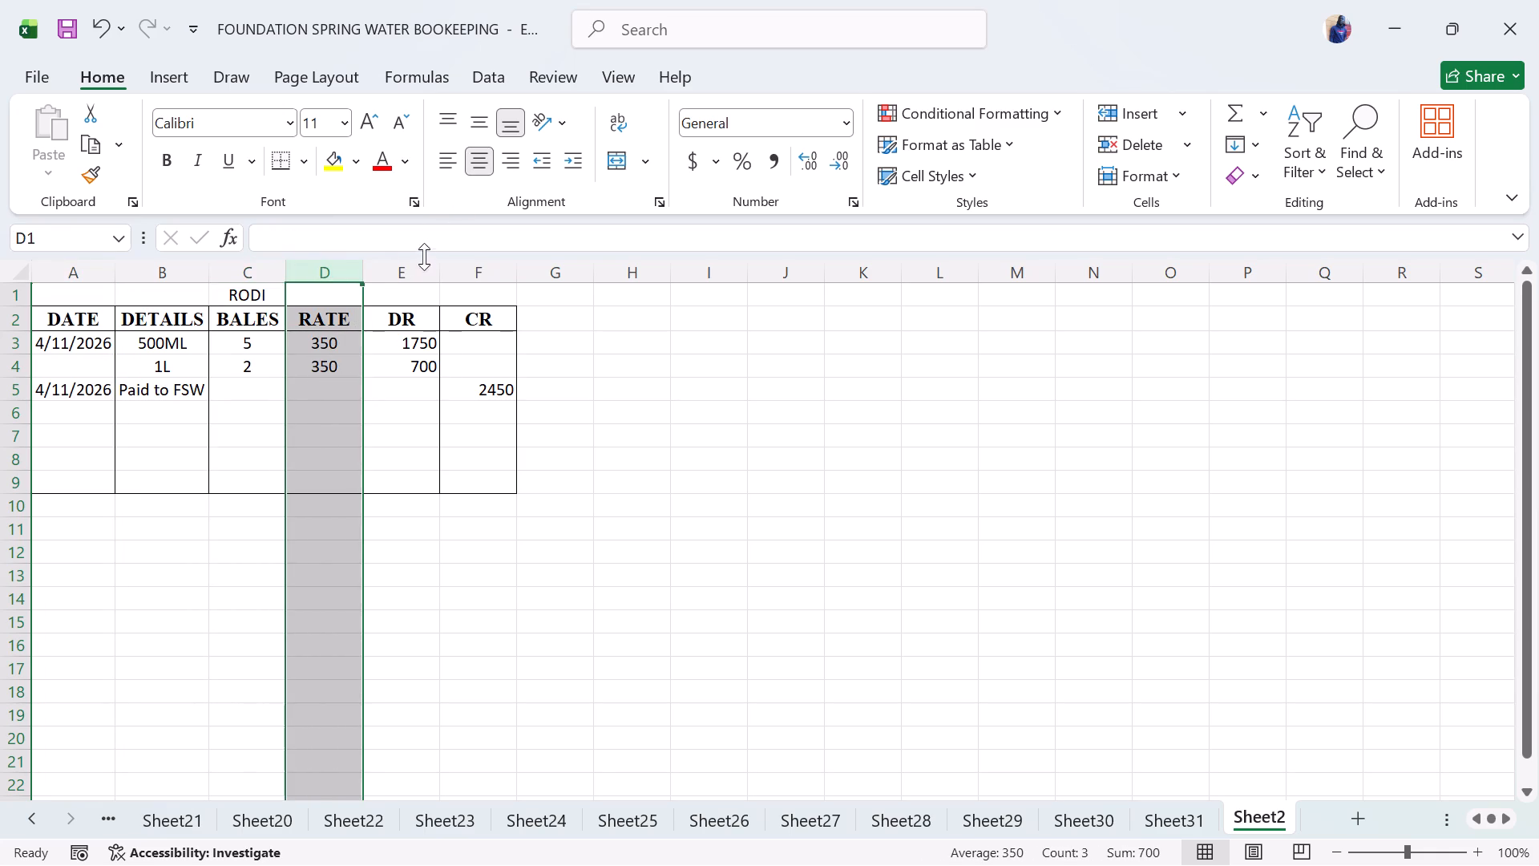
left_click(414, 266)
left_click(484, 166)
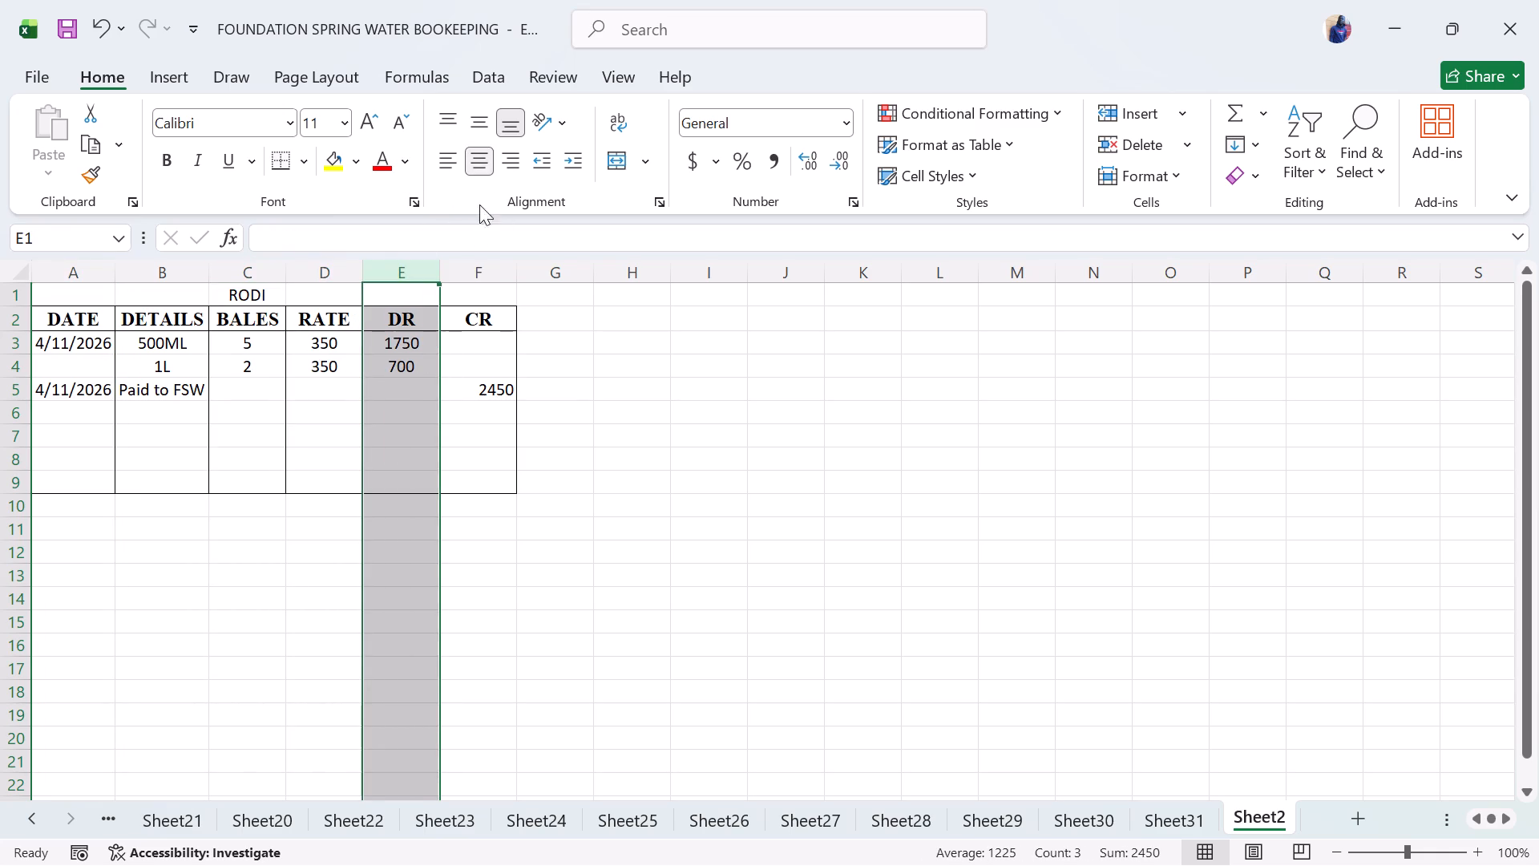
left_click(475, 261)
left_click(492, 159)
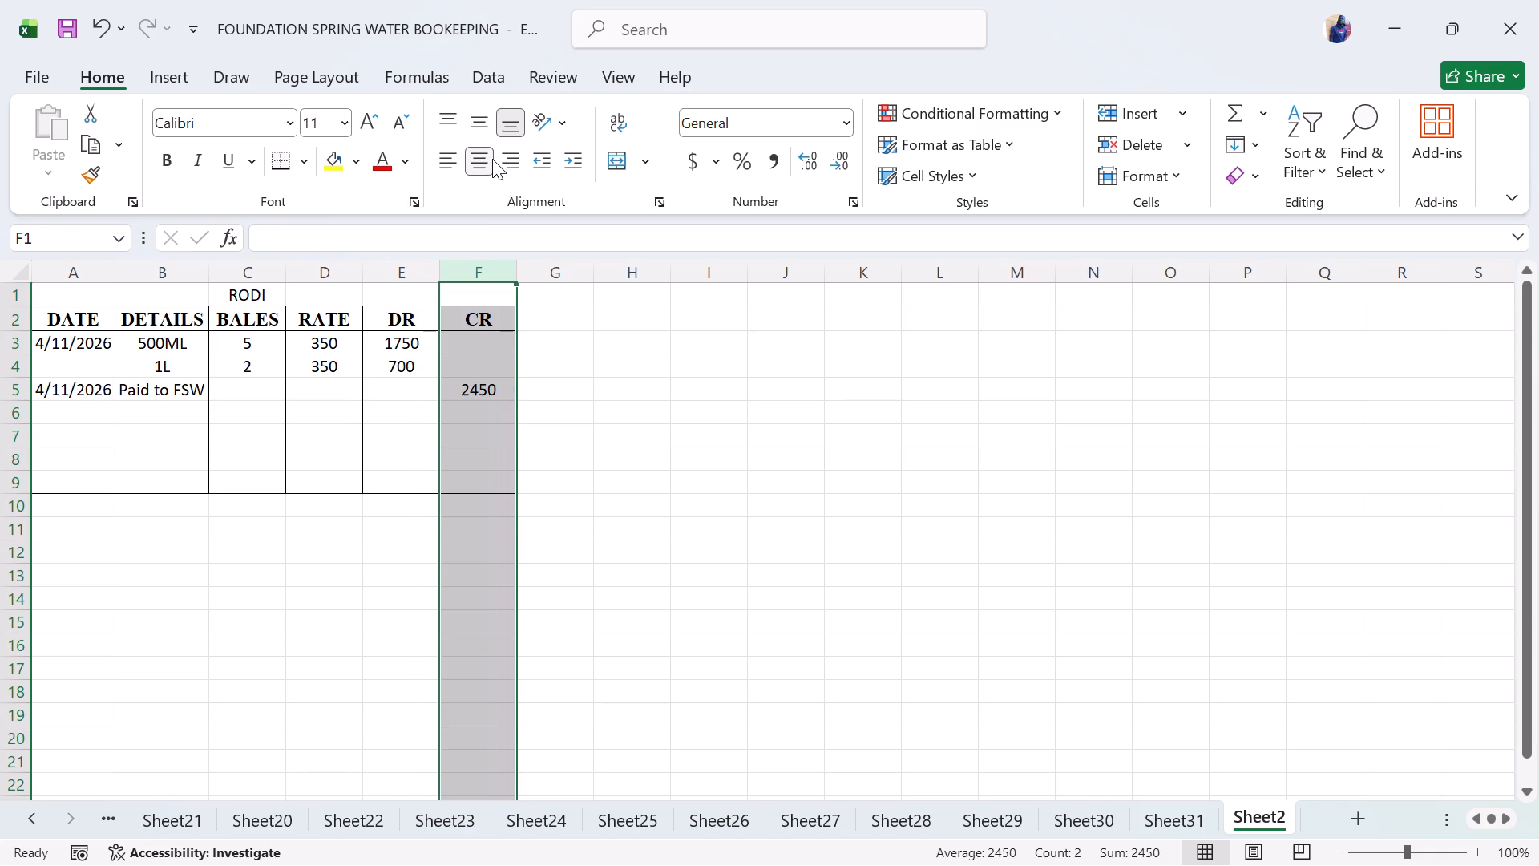
left_click(263, 411)
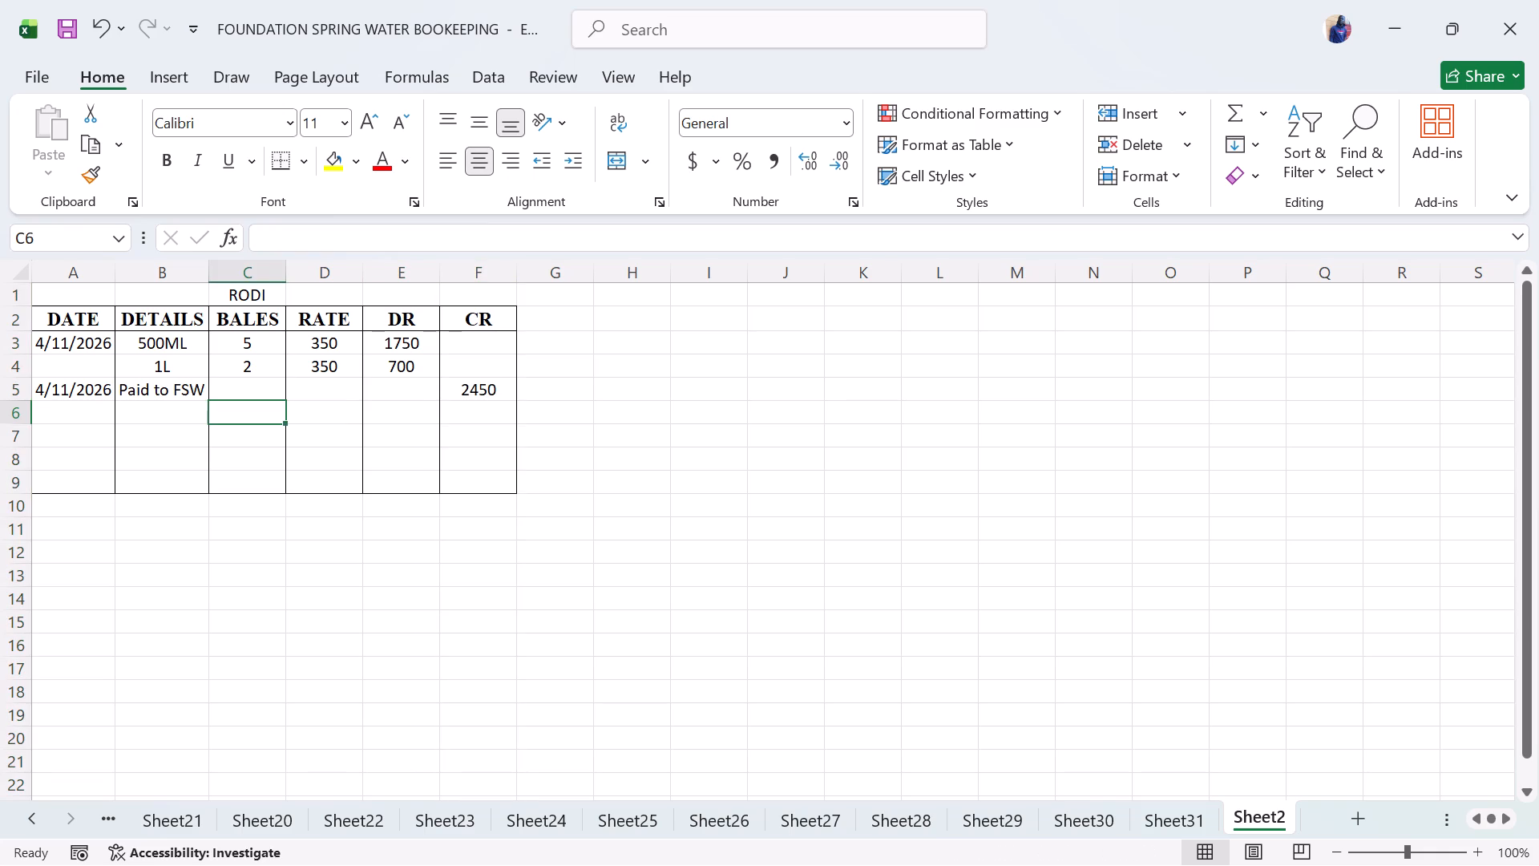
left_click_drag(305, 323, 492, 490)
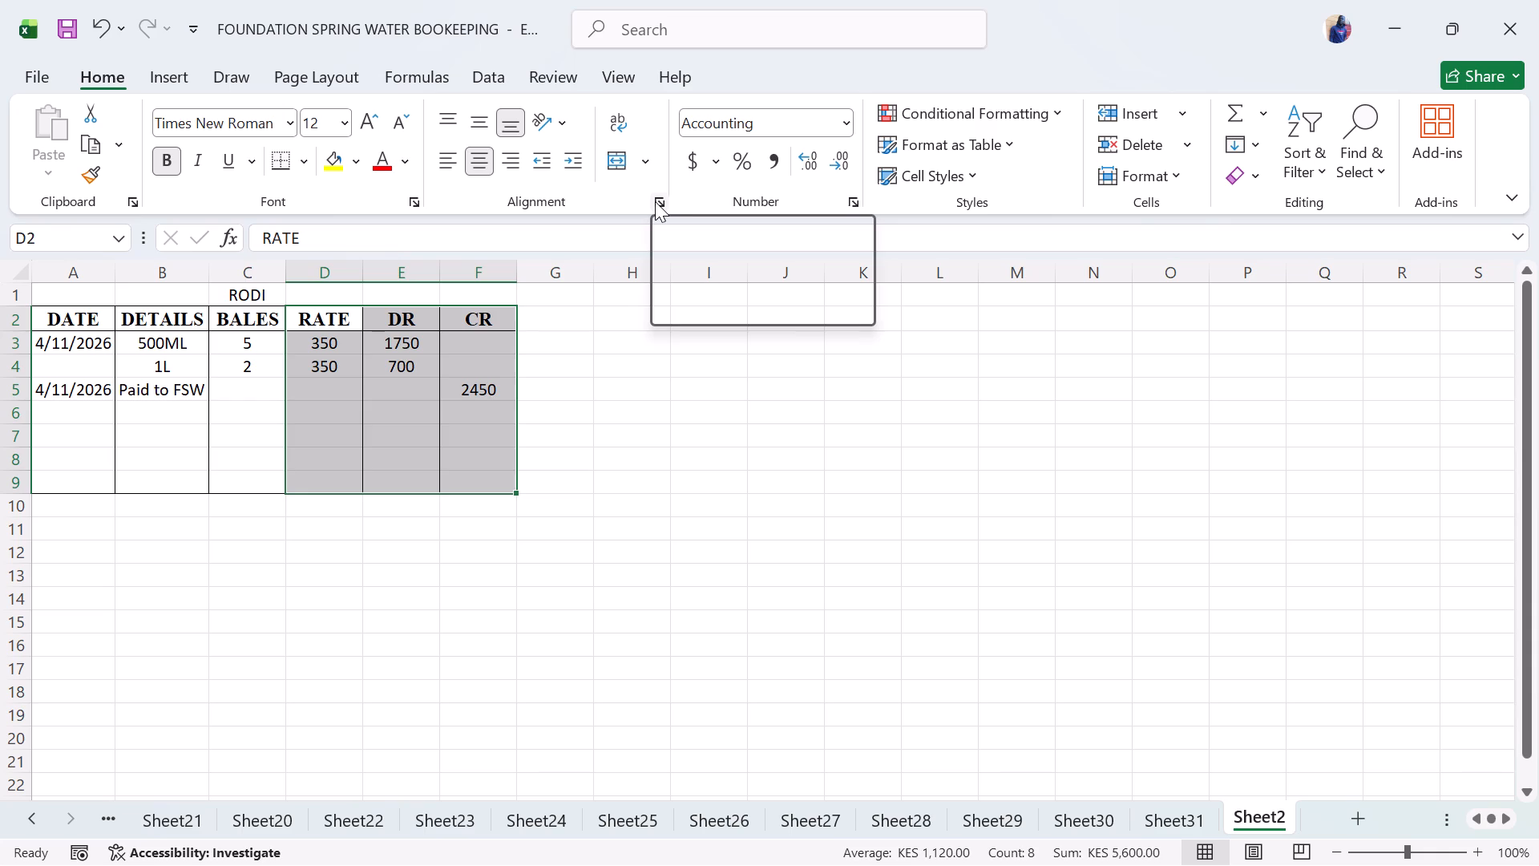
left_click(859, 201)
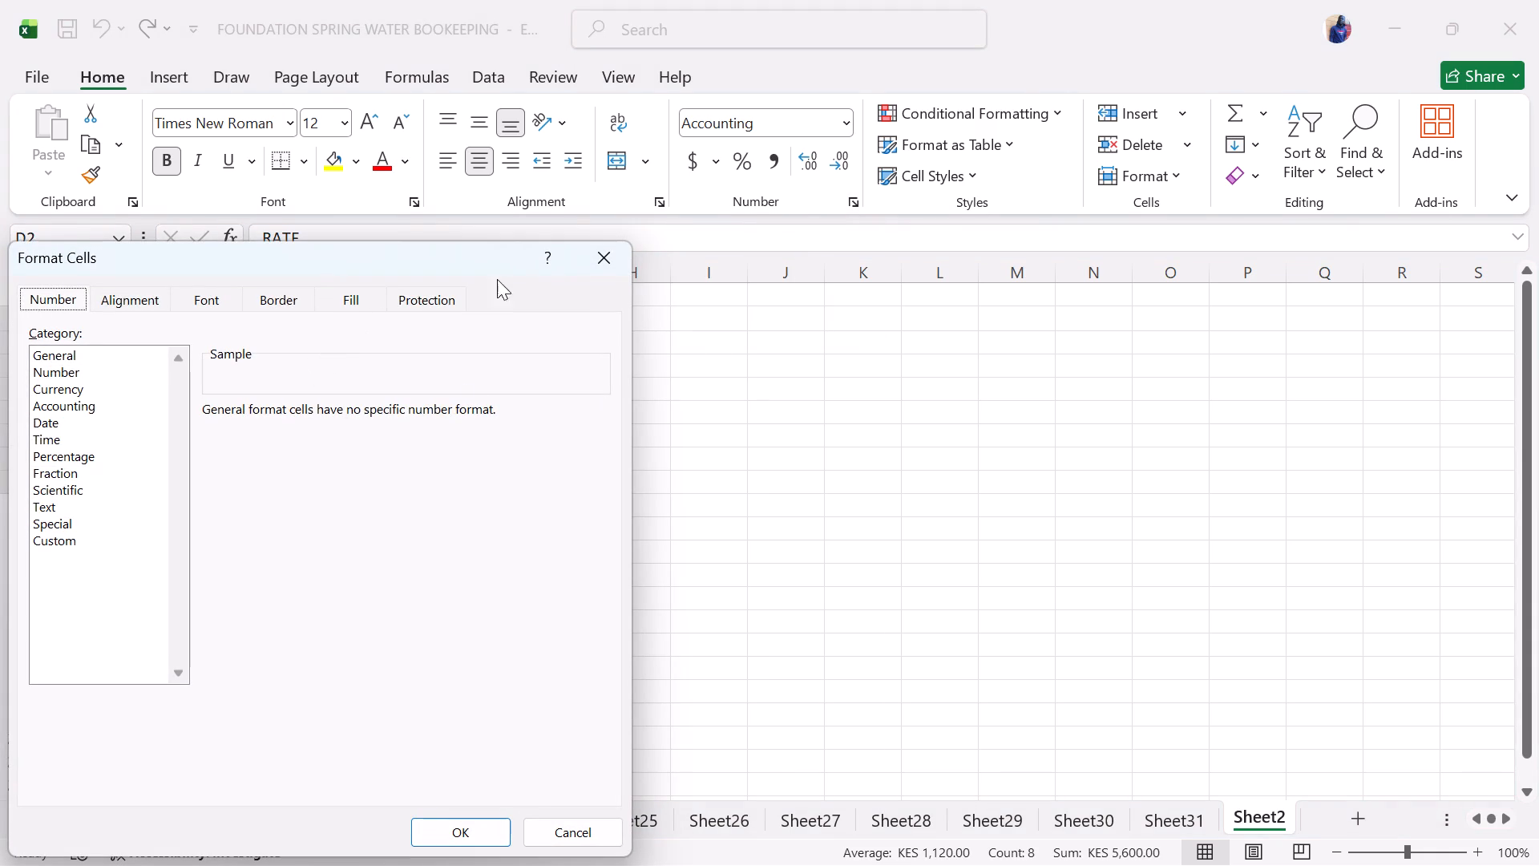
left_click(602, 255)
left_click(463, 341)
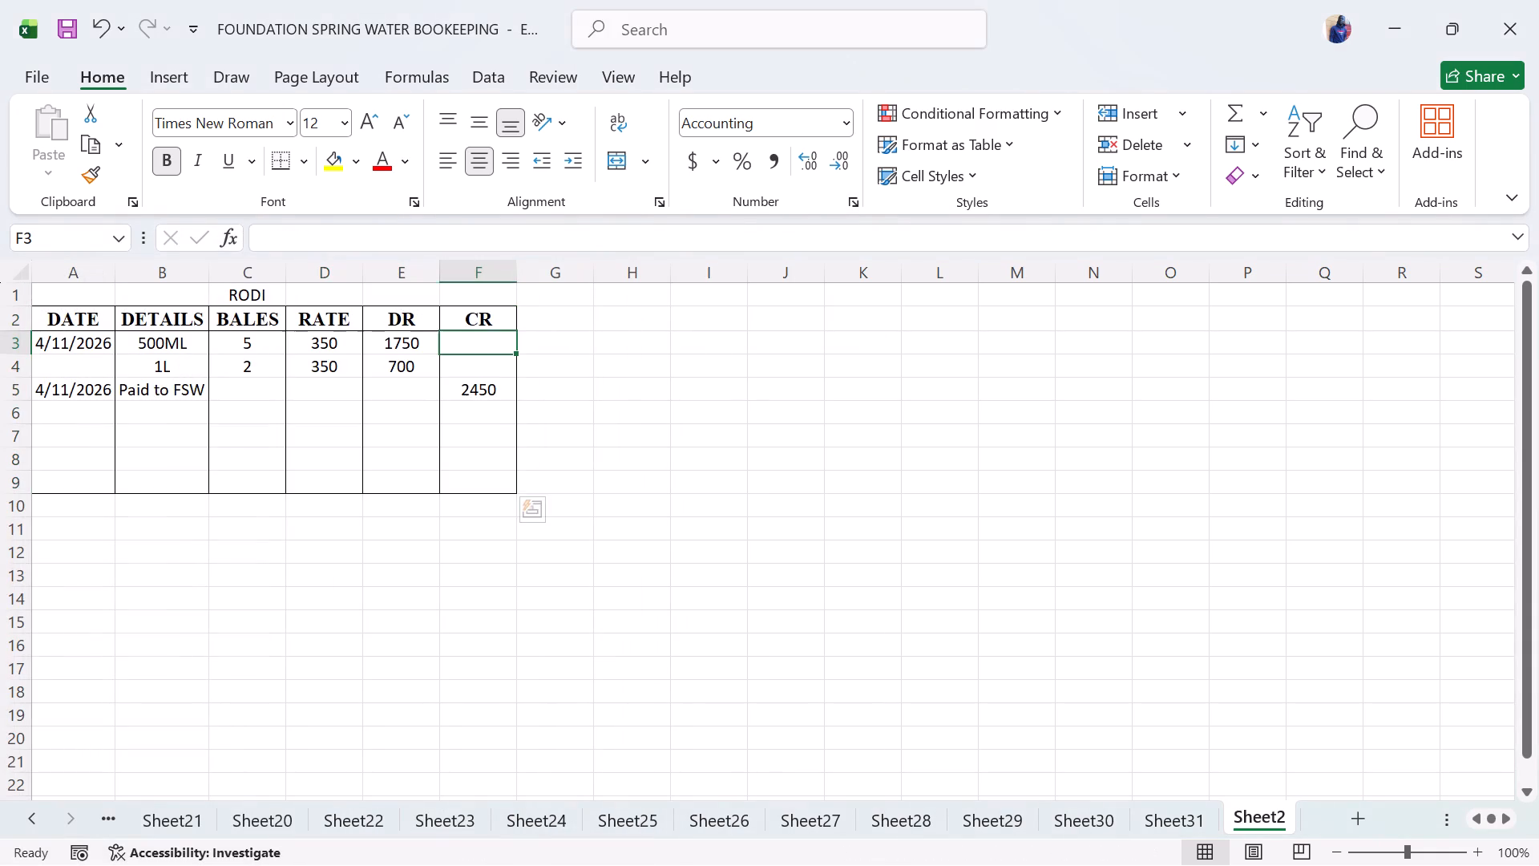
Format the RATE, DR and CR cells in rows 3 to 9 as Accounting with the KES currency symbol.
left_click_drag(311, 343, 487, 490)
left_click(717, 159)
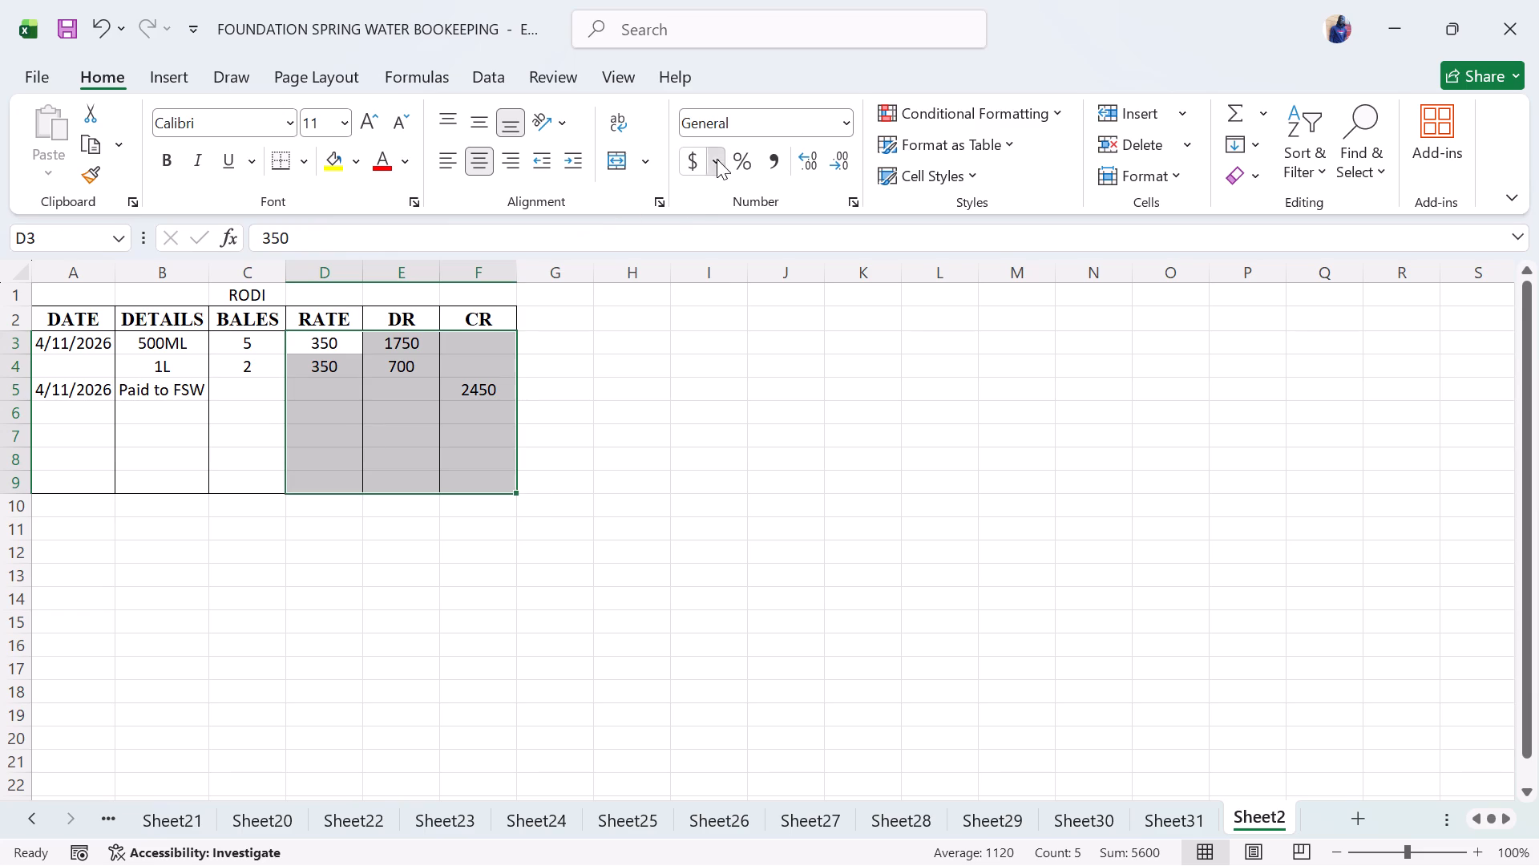
left_click(814, 380)
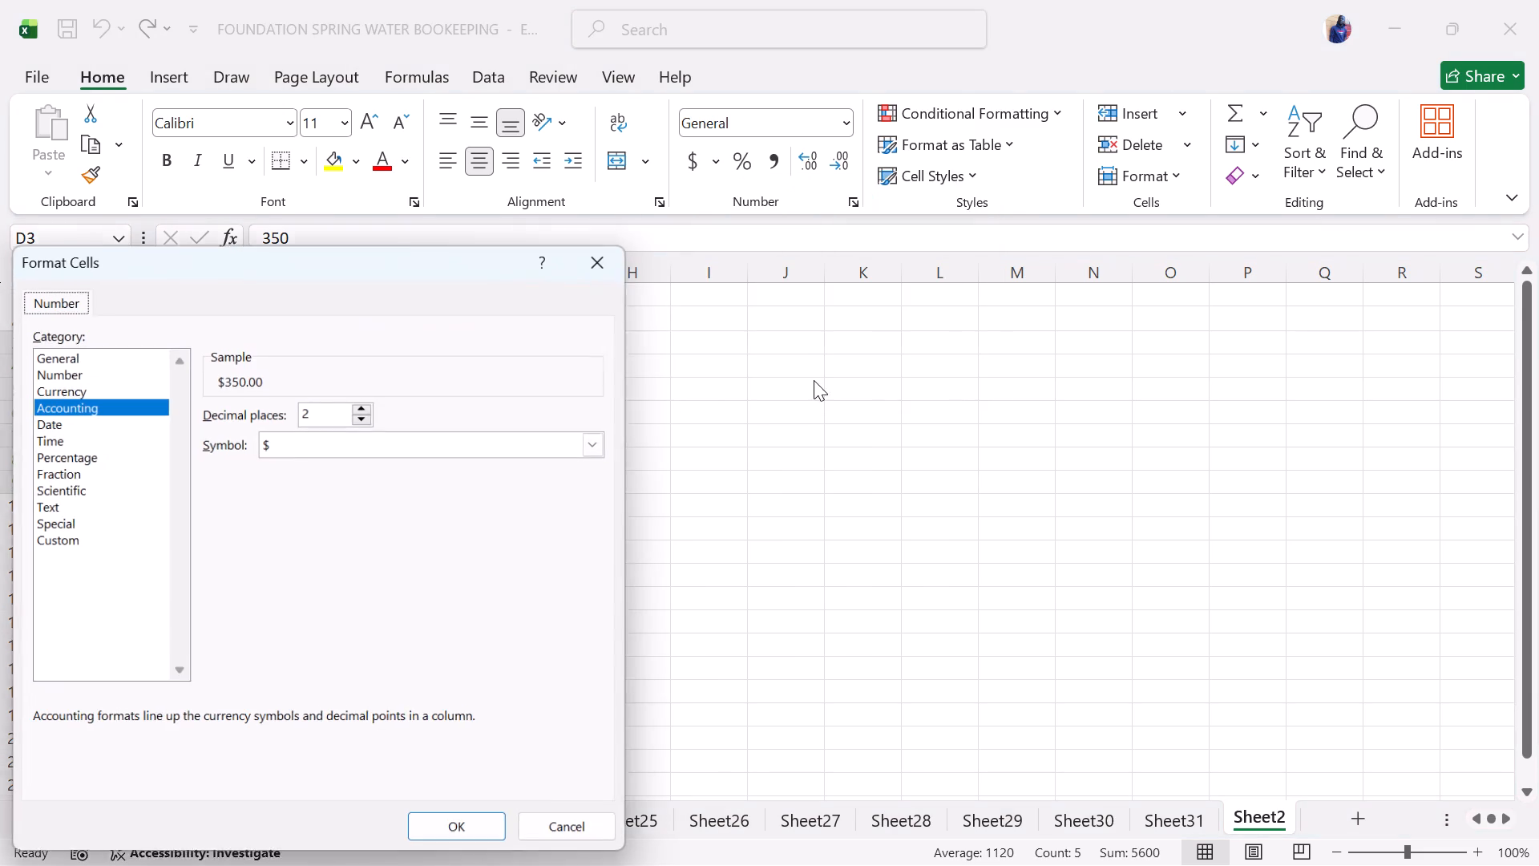
left_click(603, 449)
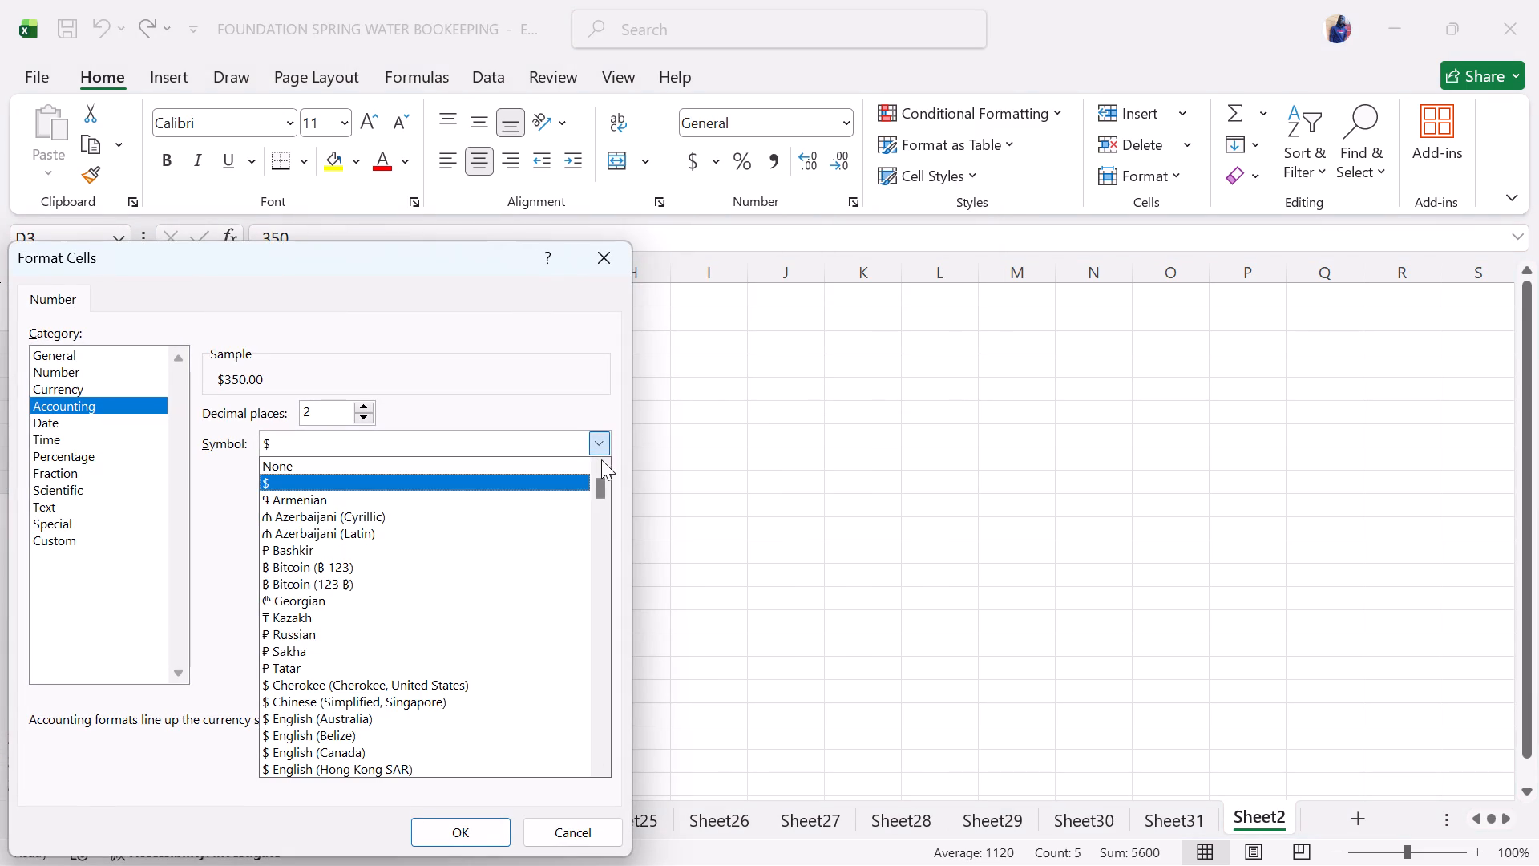
left_click_drag(600, 493, 600, 516)
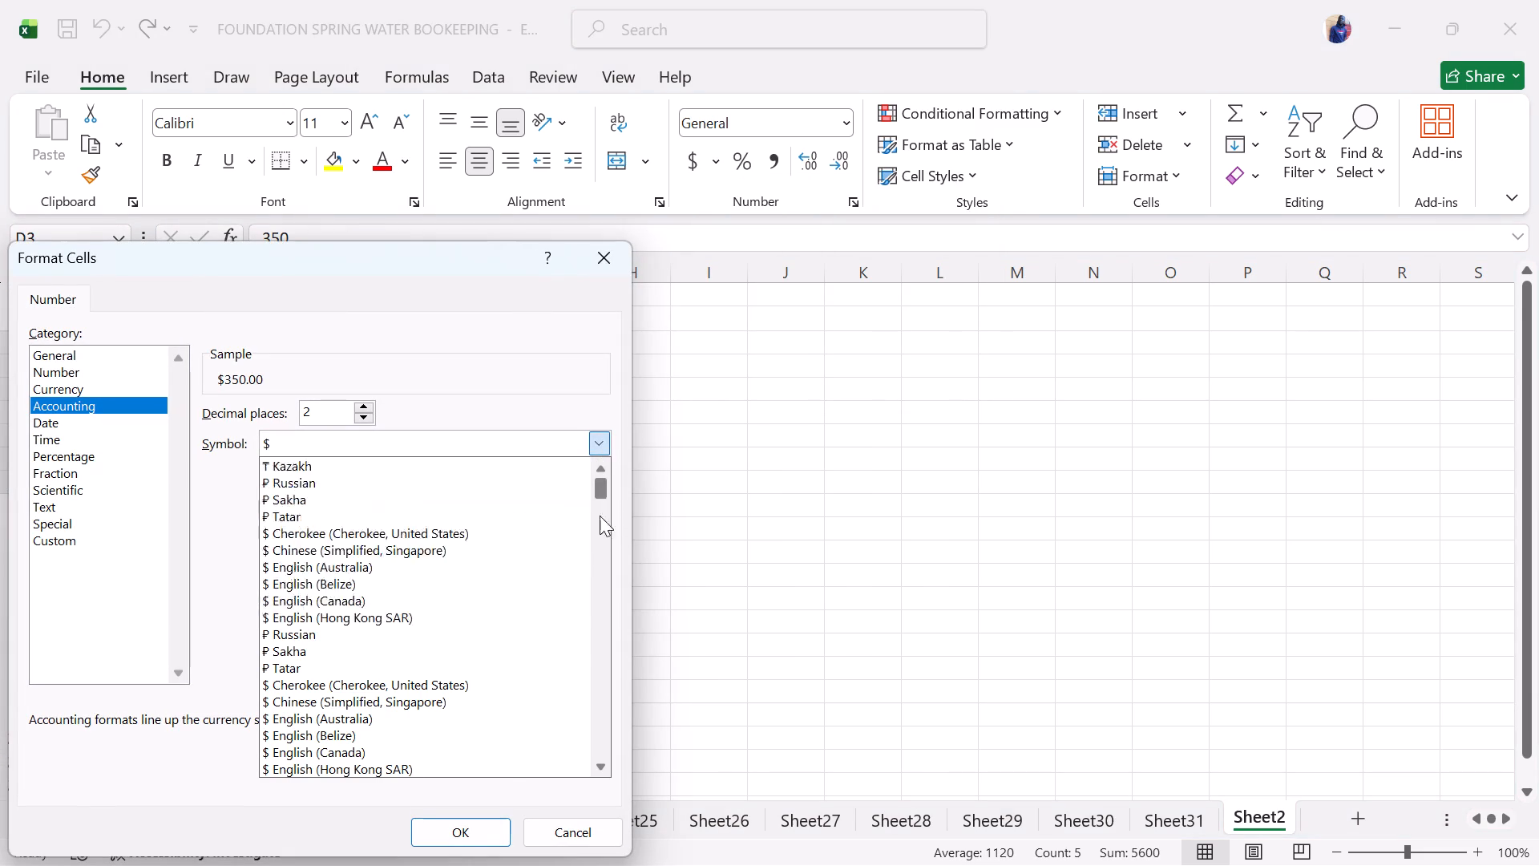
left_click_drag(600, 516, 608, 674)
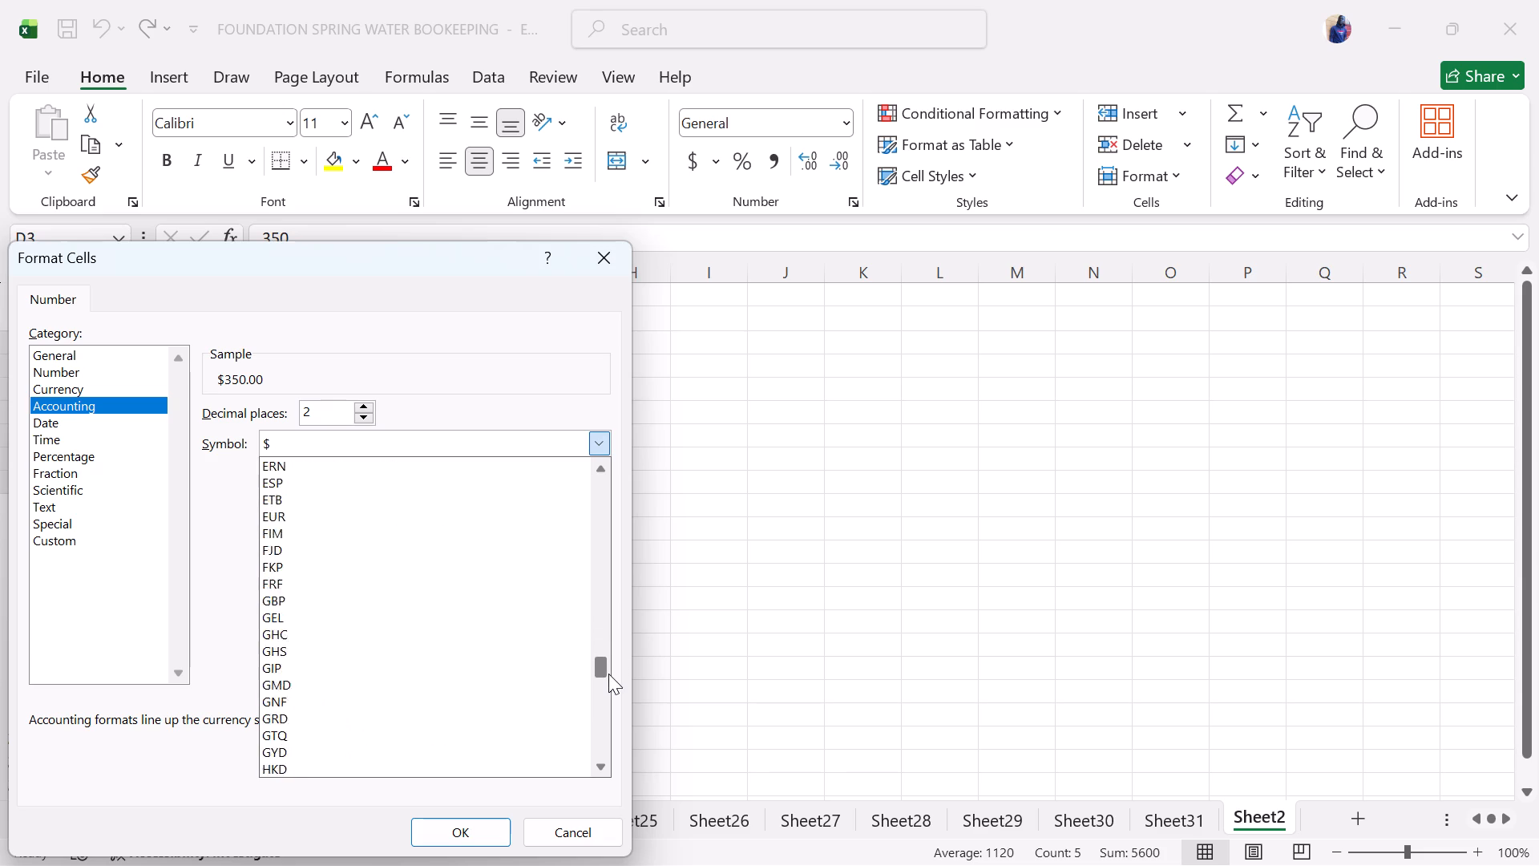
left_click_drag(608, 674, 613, 722)
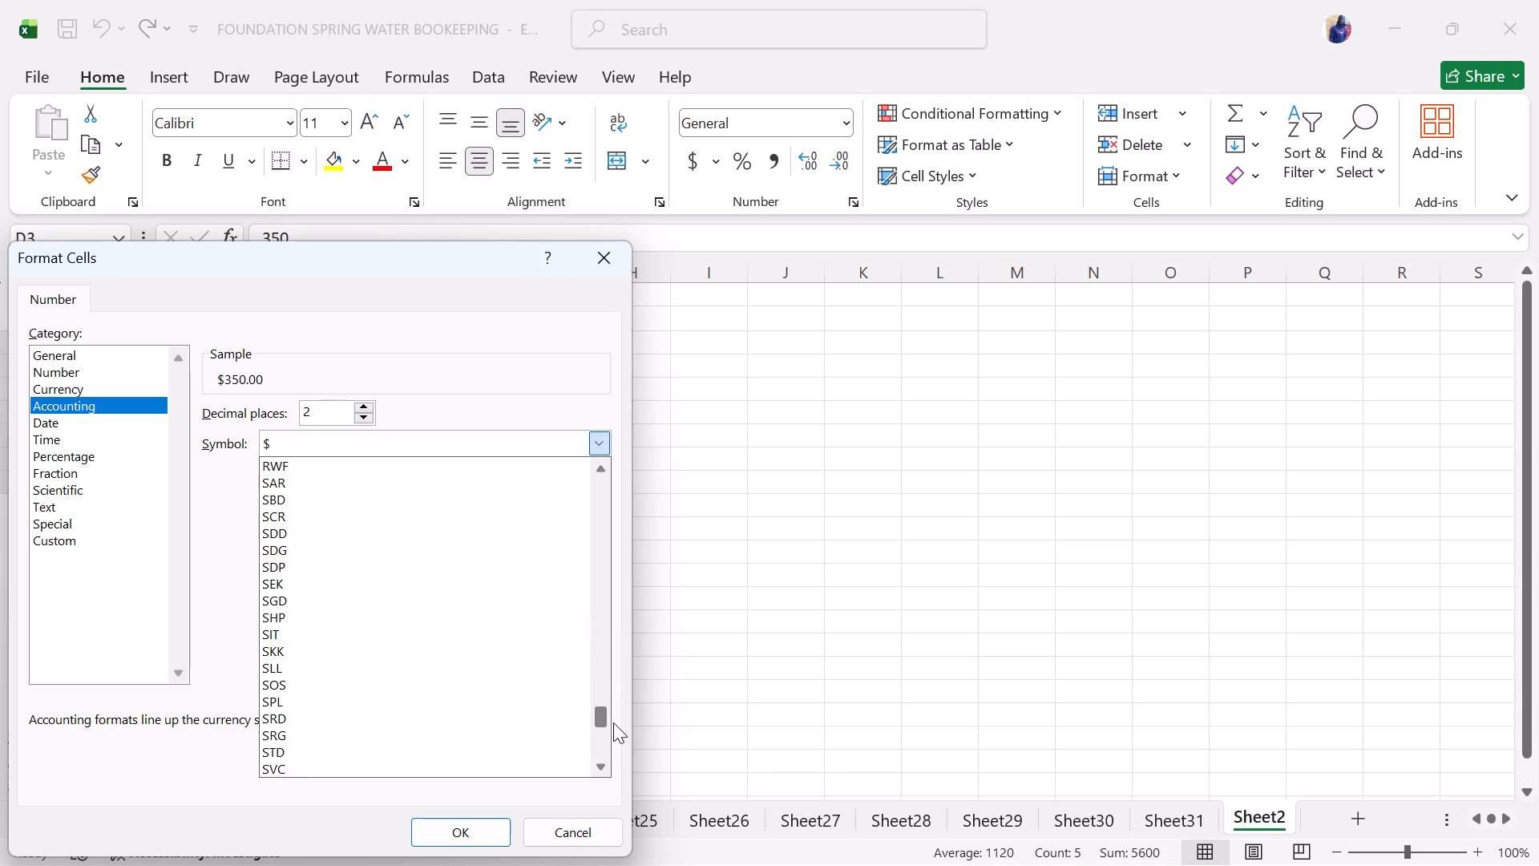
left_click_drag(613, 722, 612, 730)
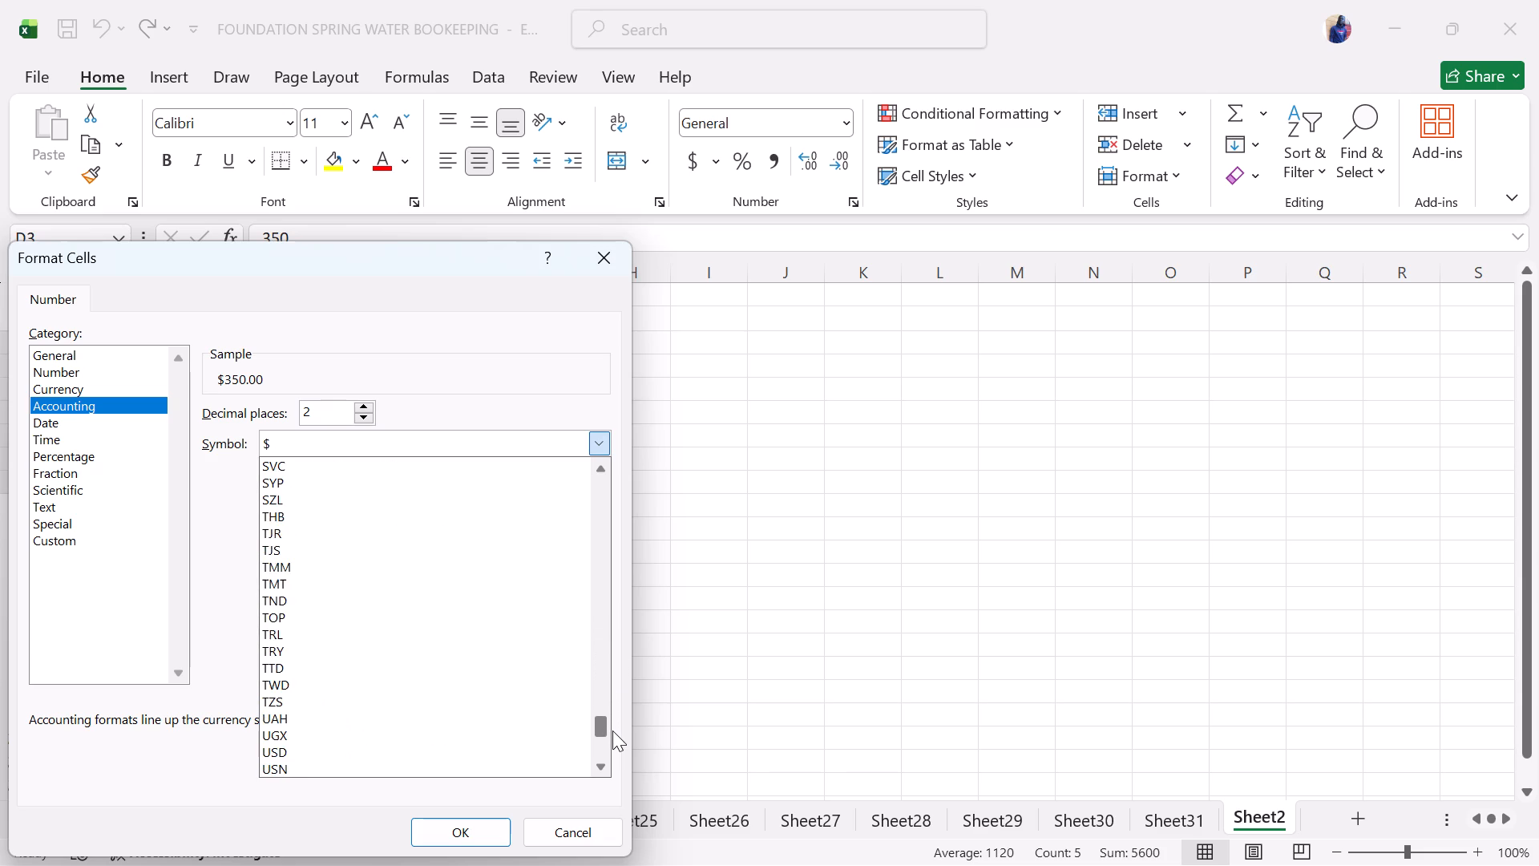
left_click_drag(612, 730, 606, 703)
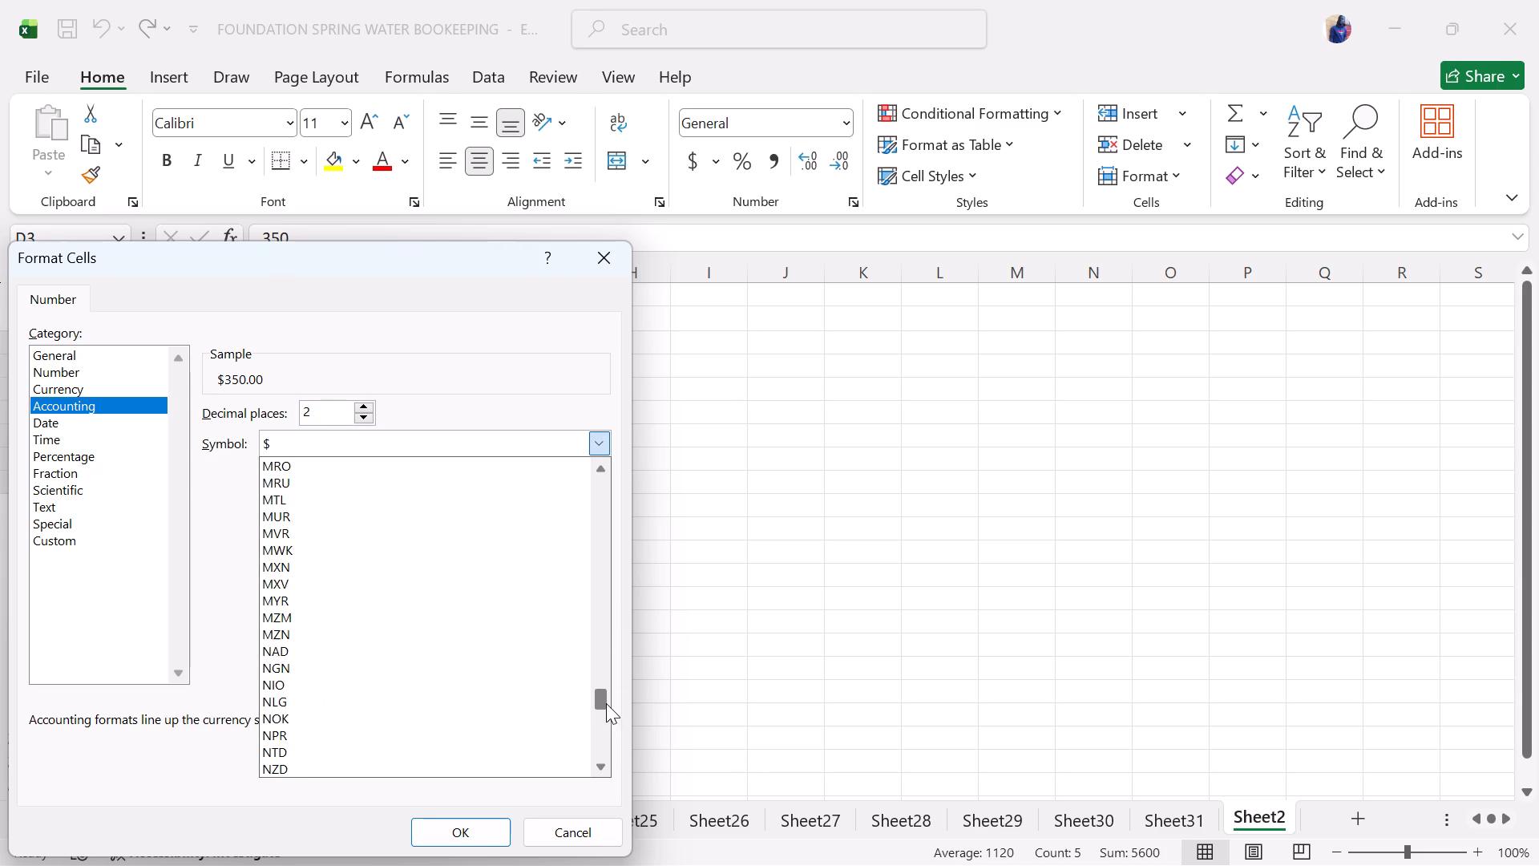
left_click_drag(606, 703, 607, 694)
left_click(600, 689)
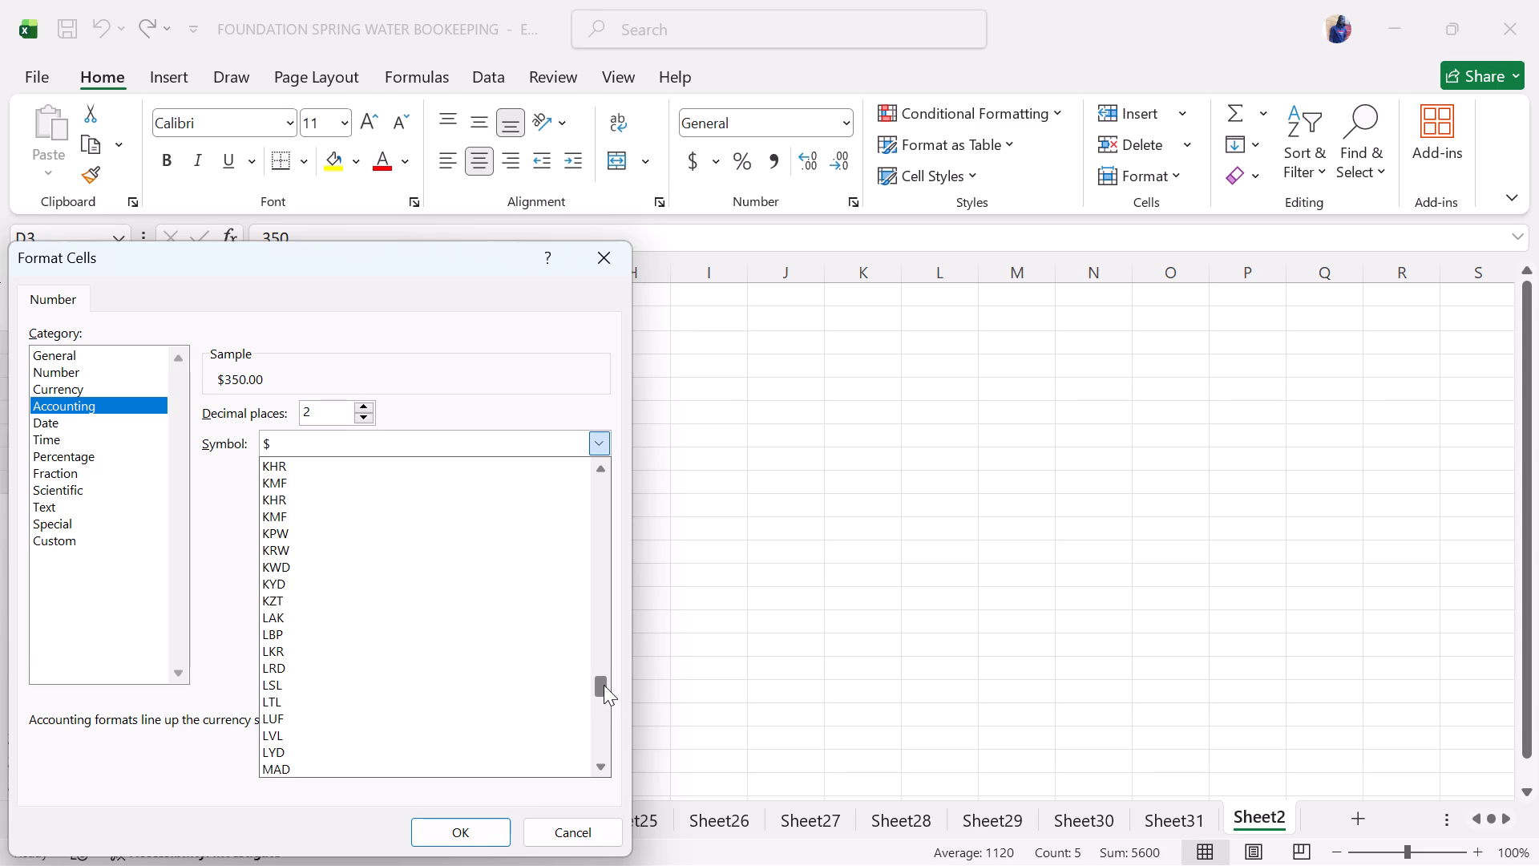
left_click(382, 463)
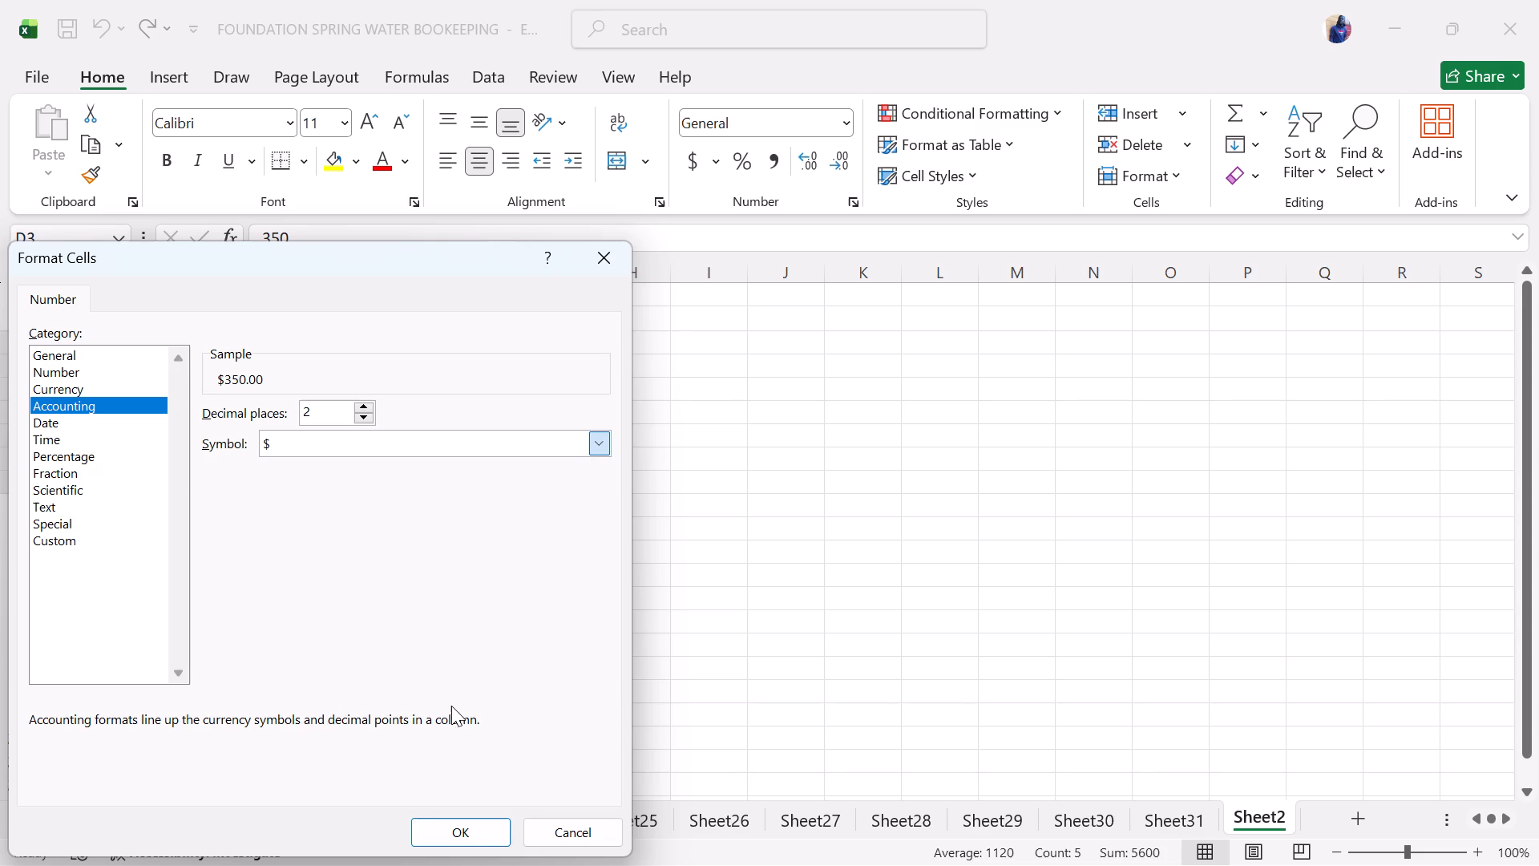
left_click(454, 822)
left_click(435, 517)
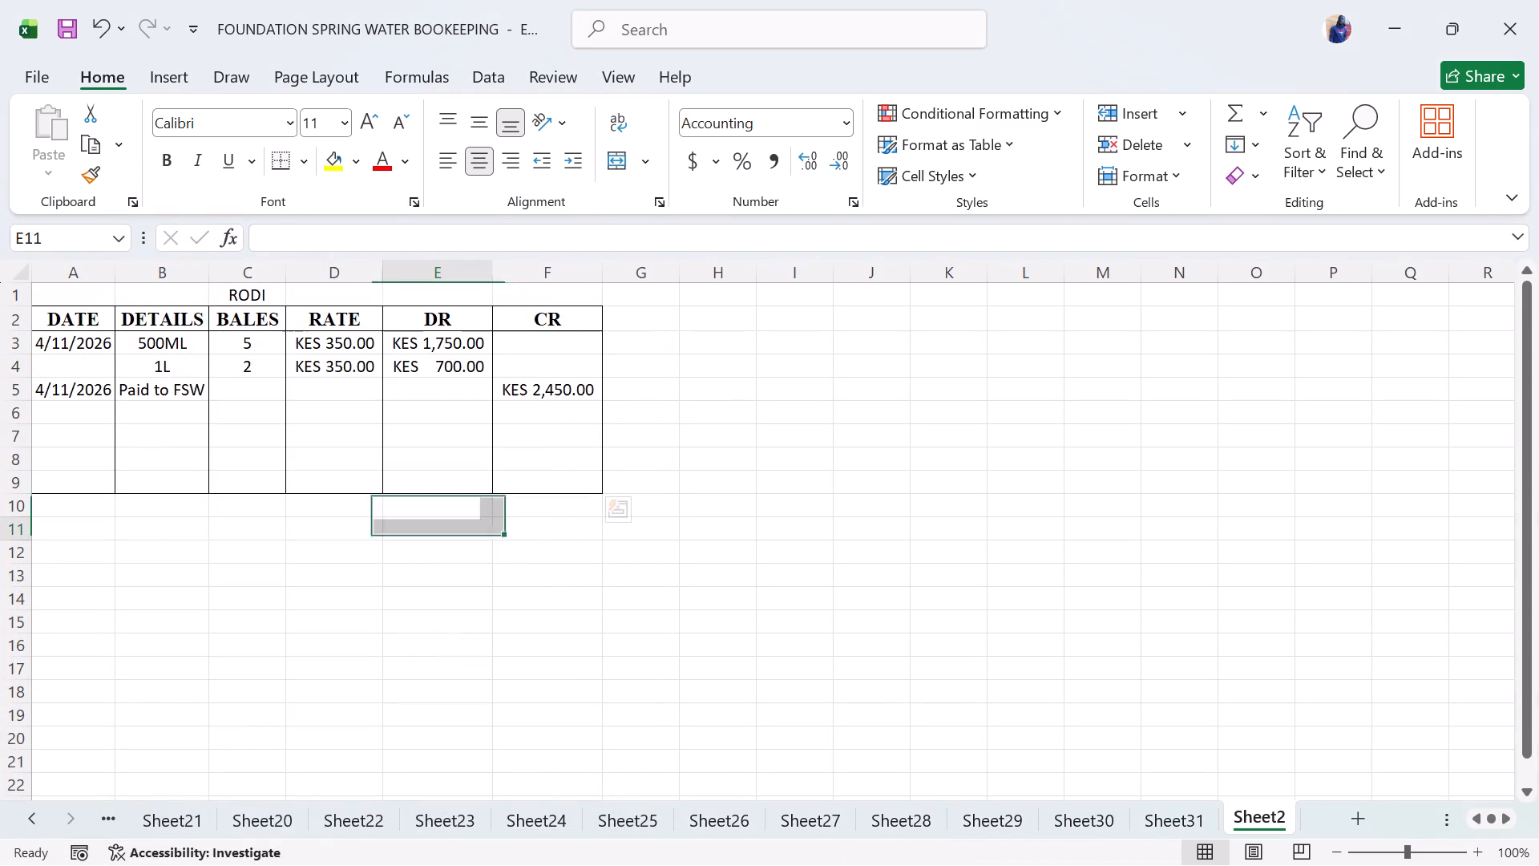
left_click(597, 449)
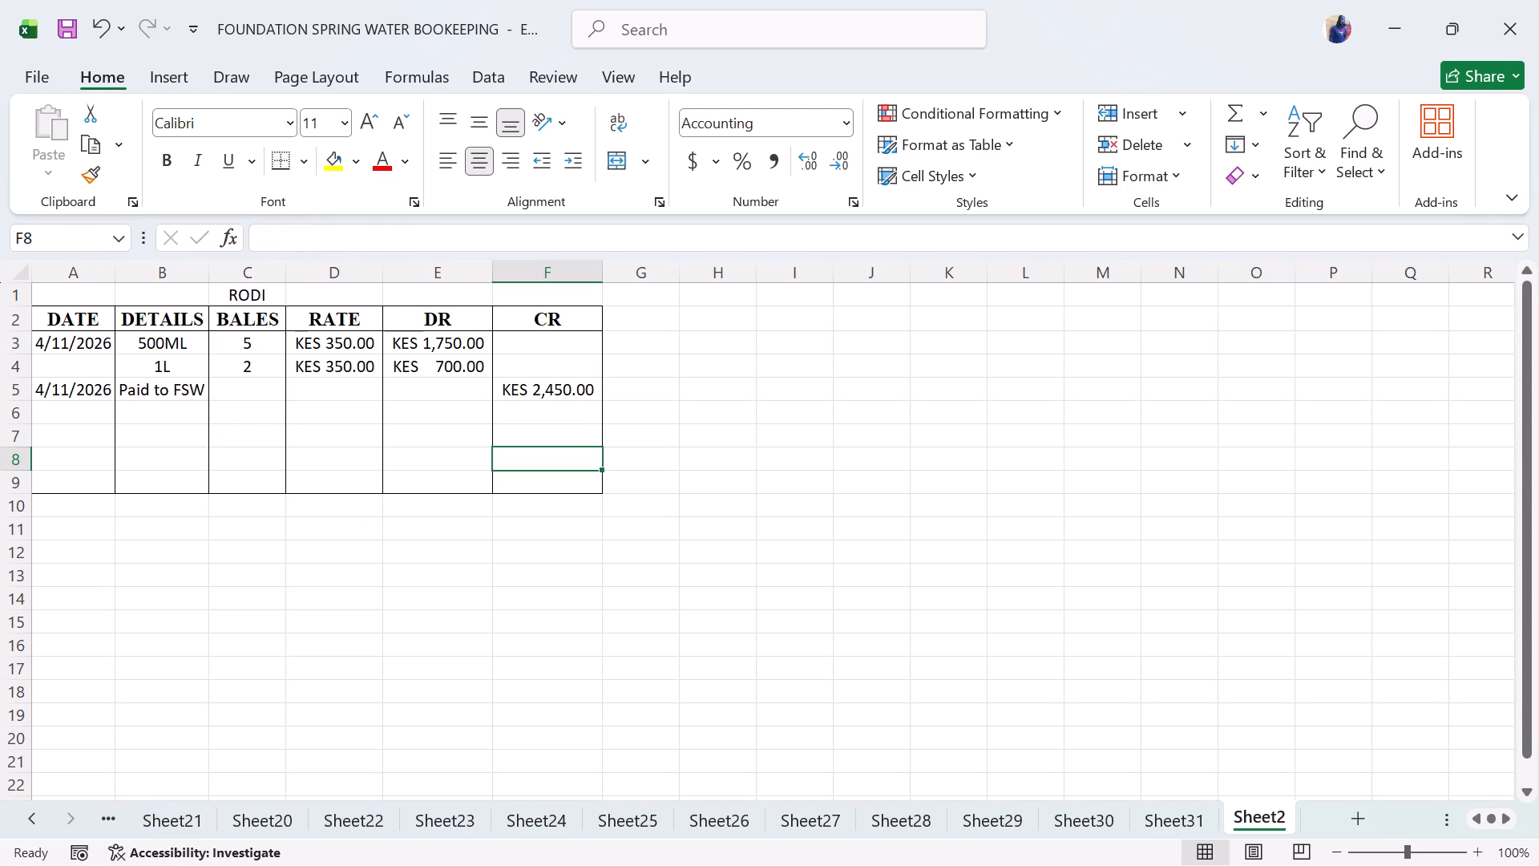
Make the RODI title in cell C1 bold.
left_click(243, 294)
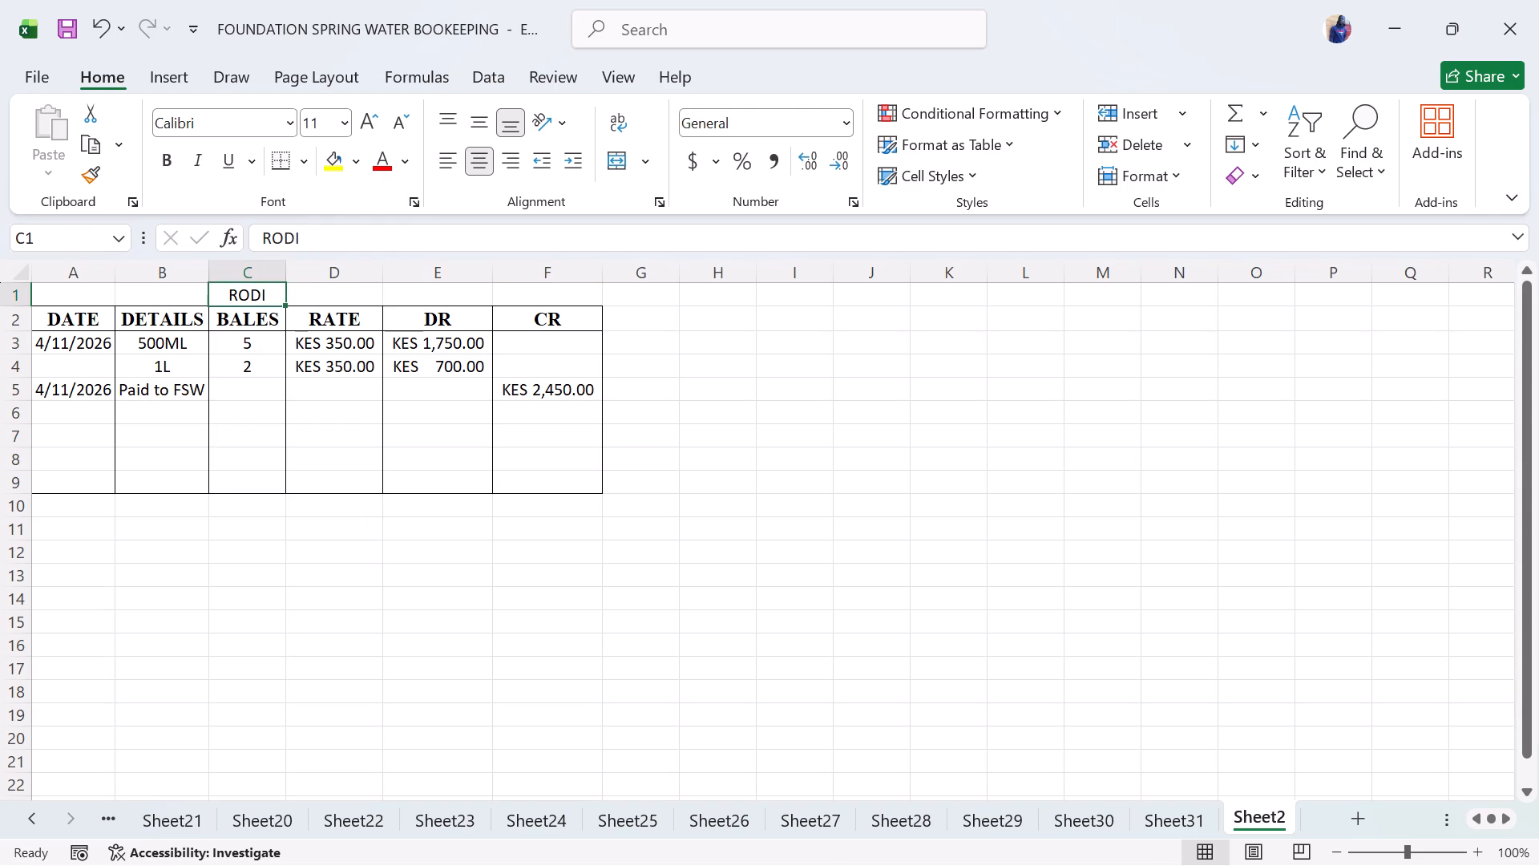
key("ctrl+b")
left_click(731, 359)
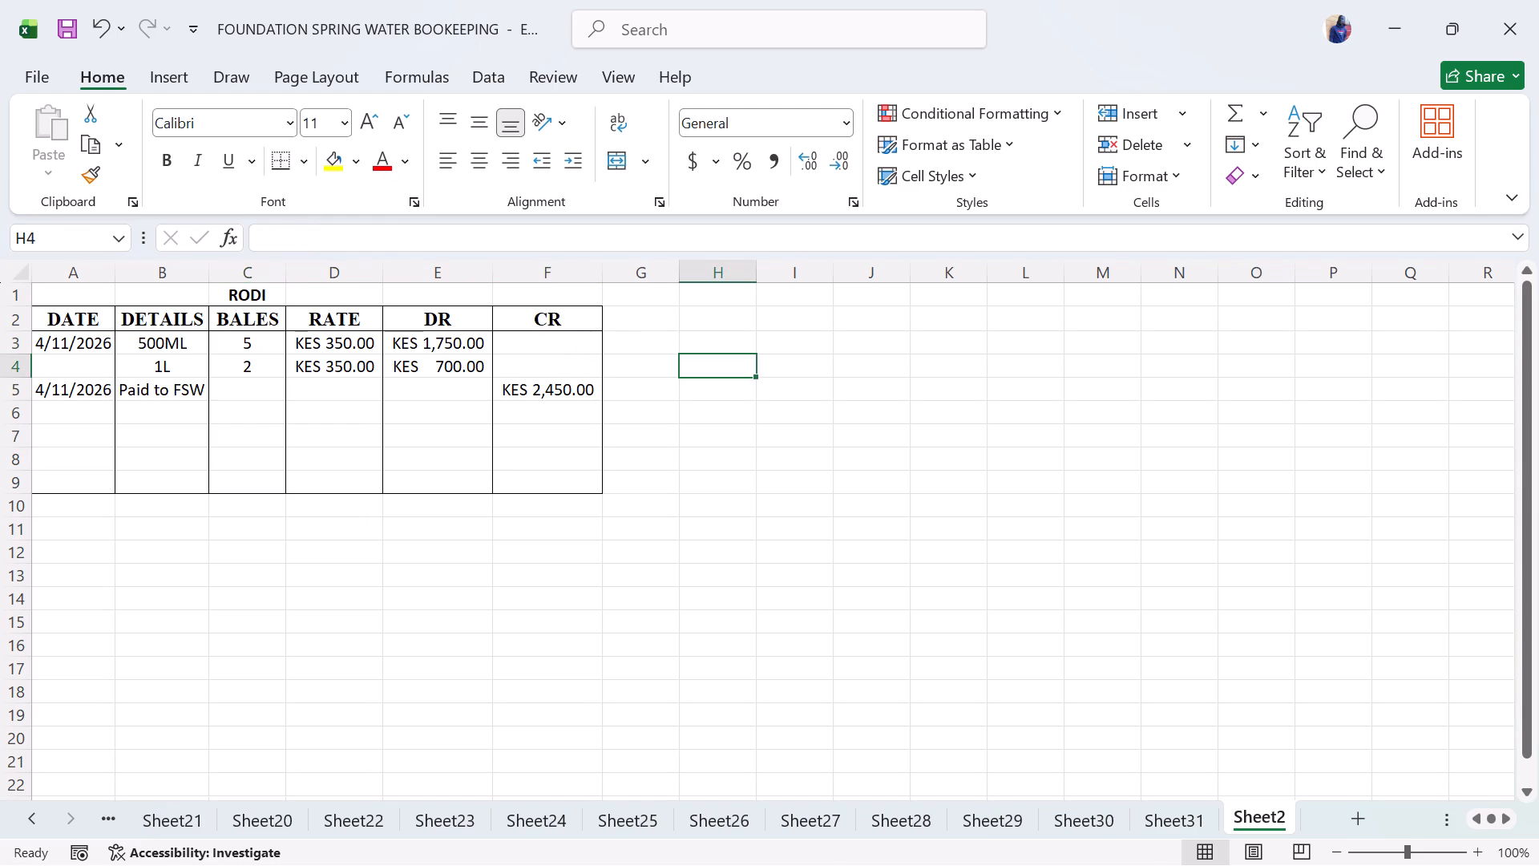
Set the font of the whole RODI sheet to Times New Roman.
left_click(652, 480)
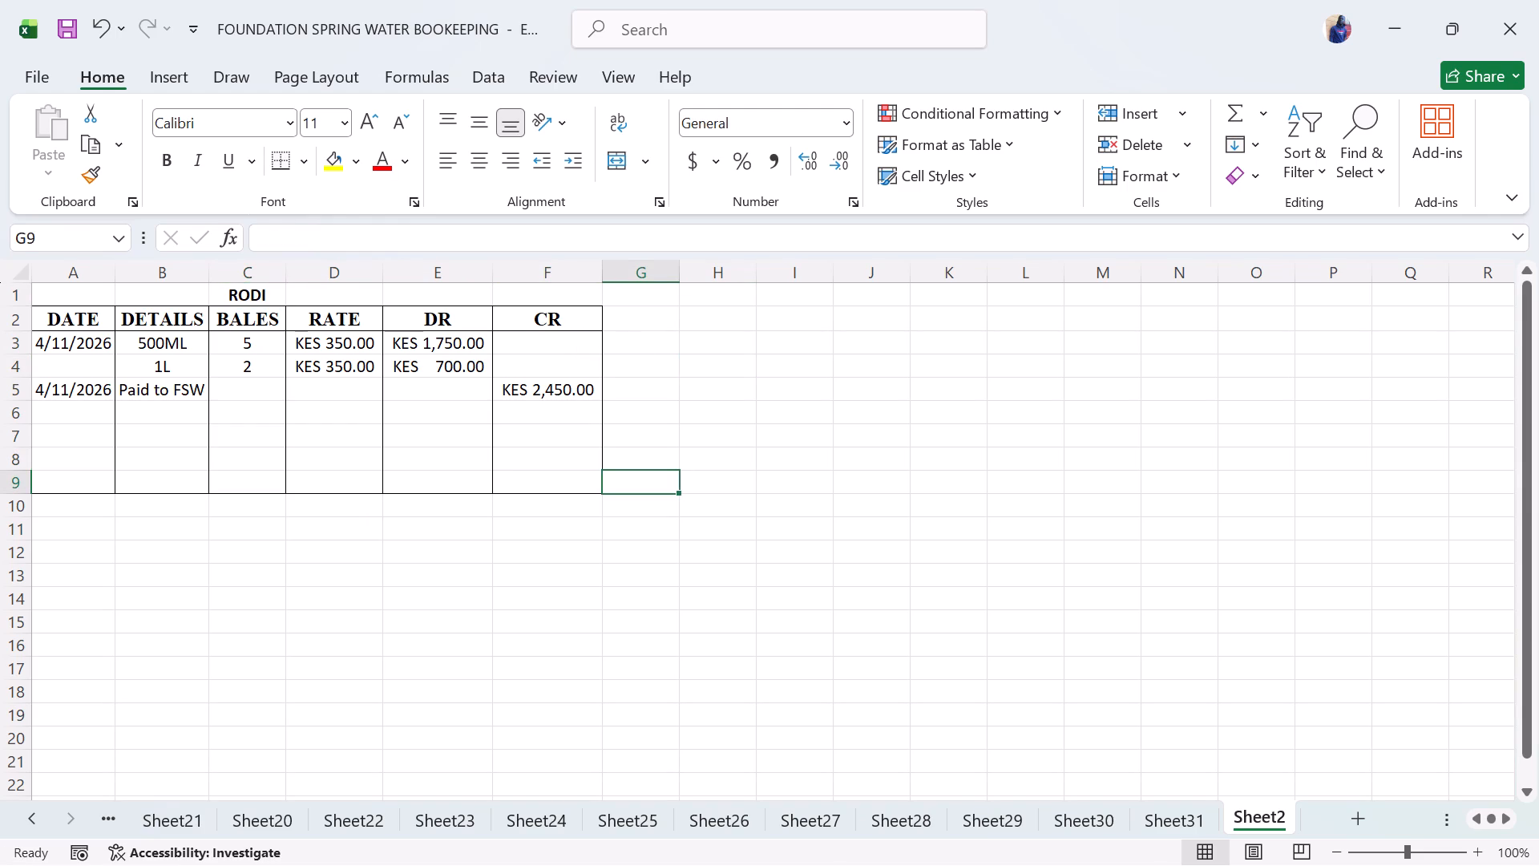
key("ctrl+a")
left_click(235, 123)
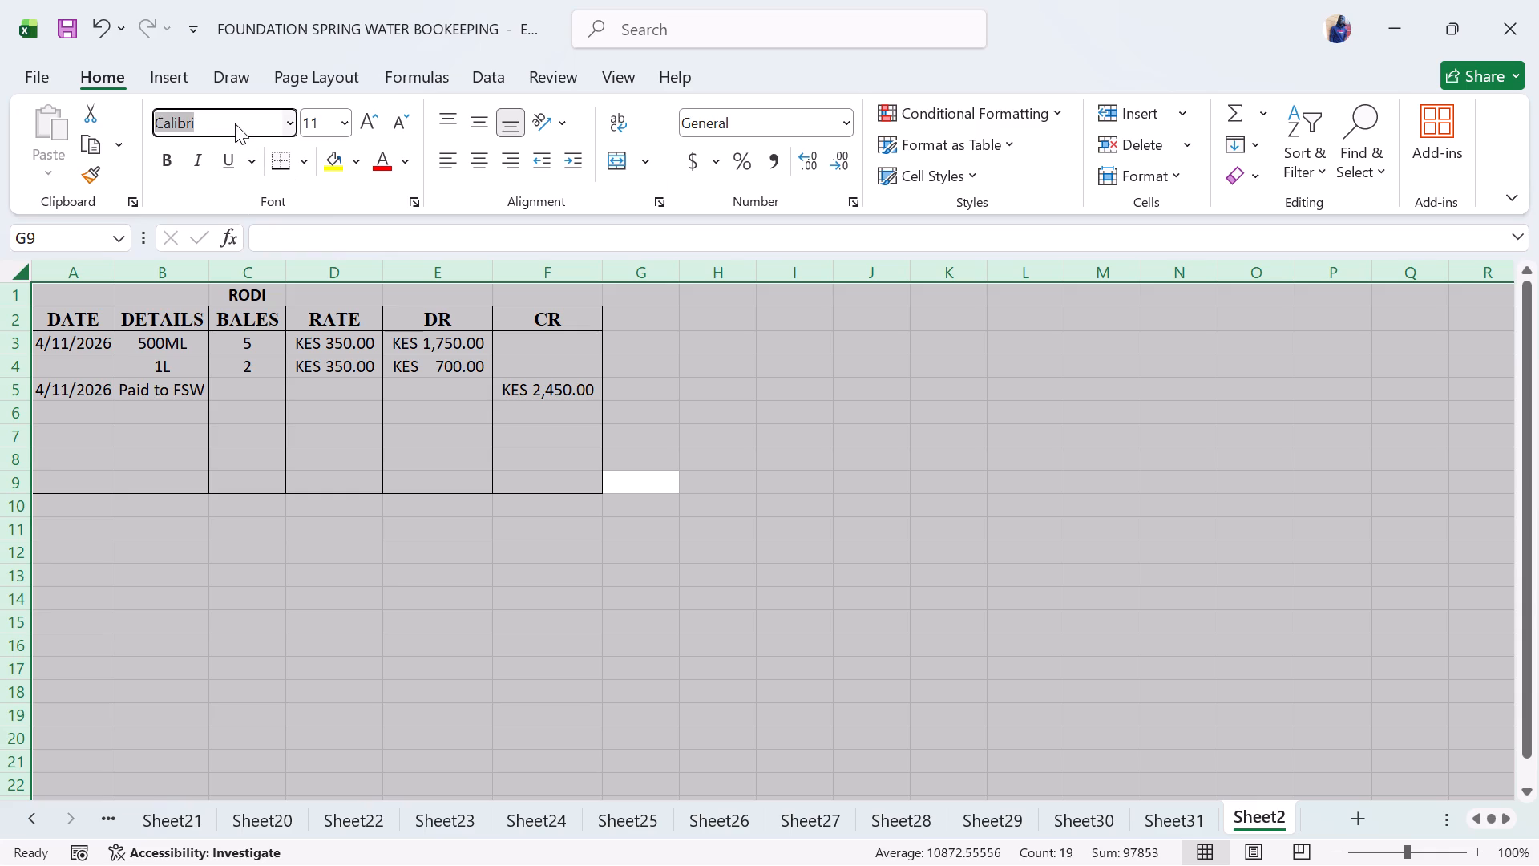
type("TIMES")
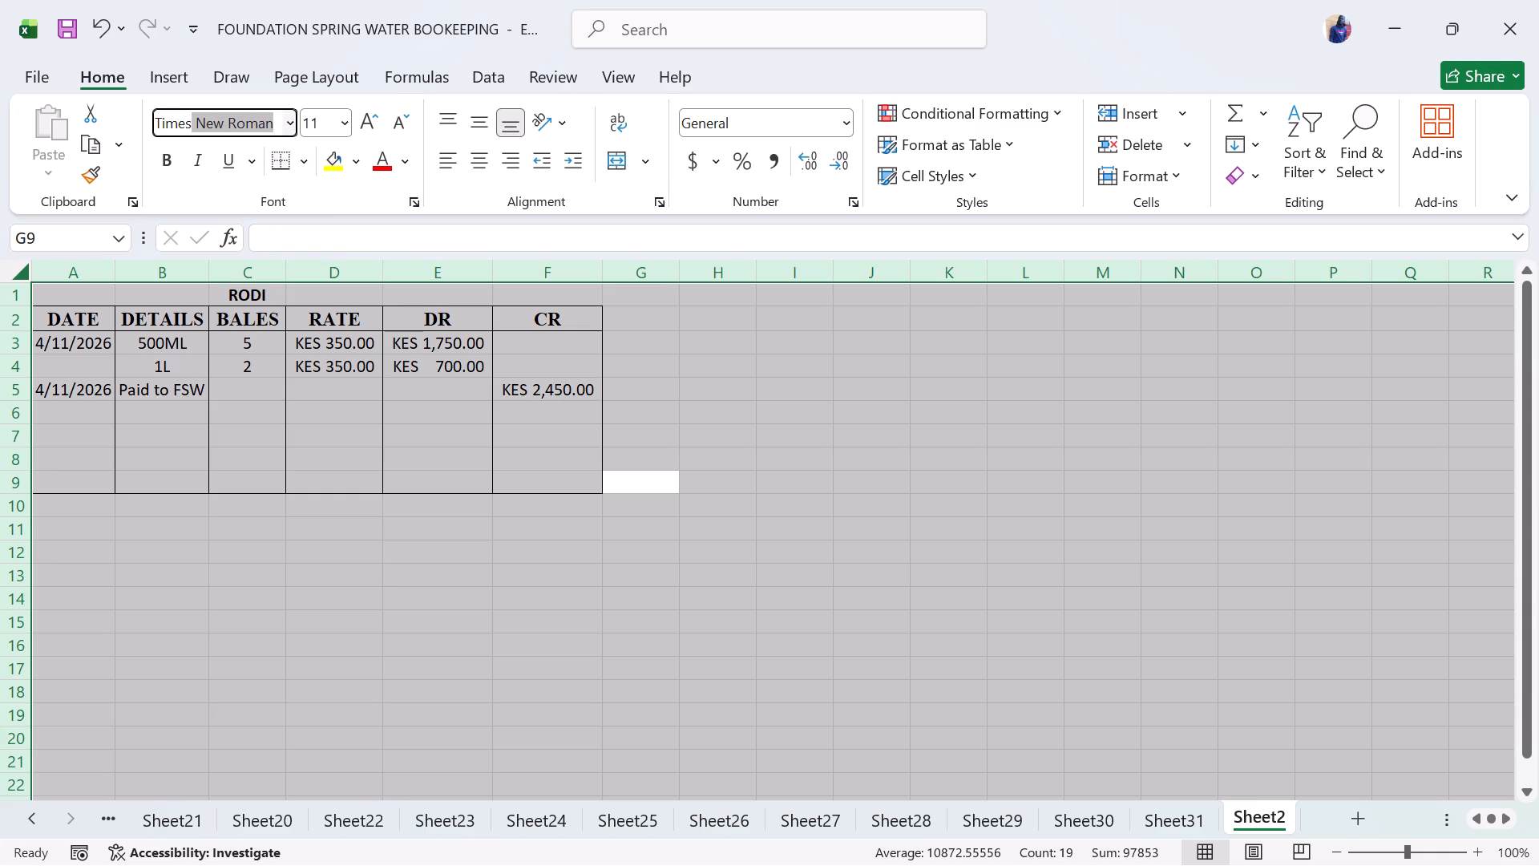
key("Return")
left_click(354, 341)
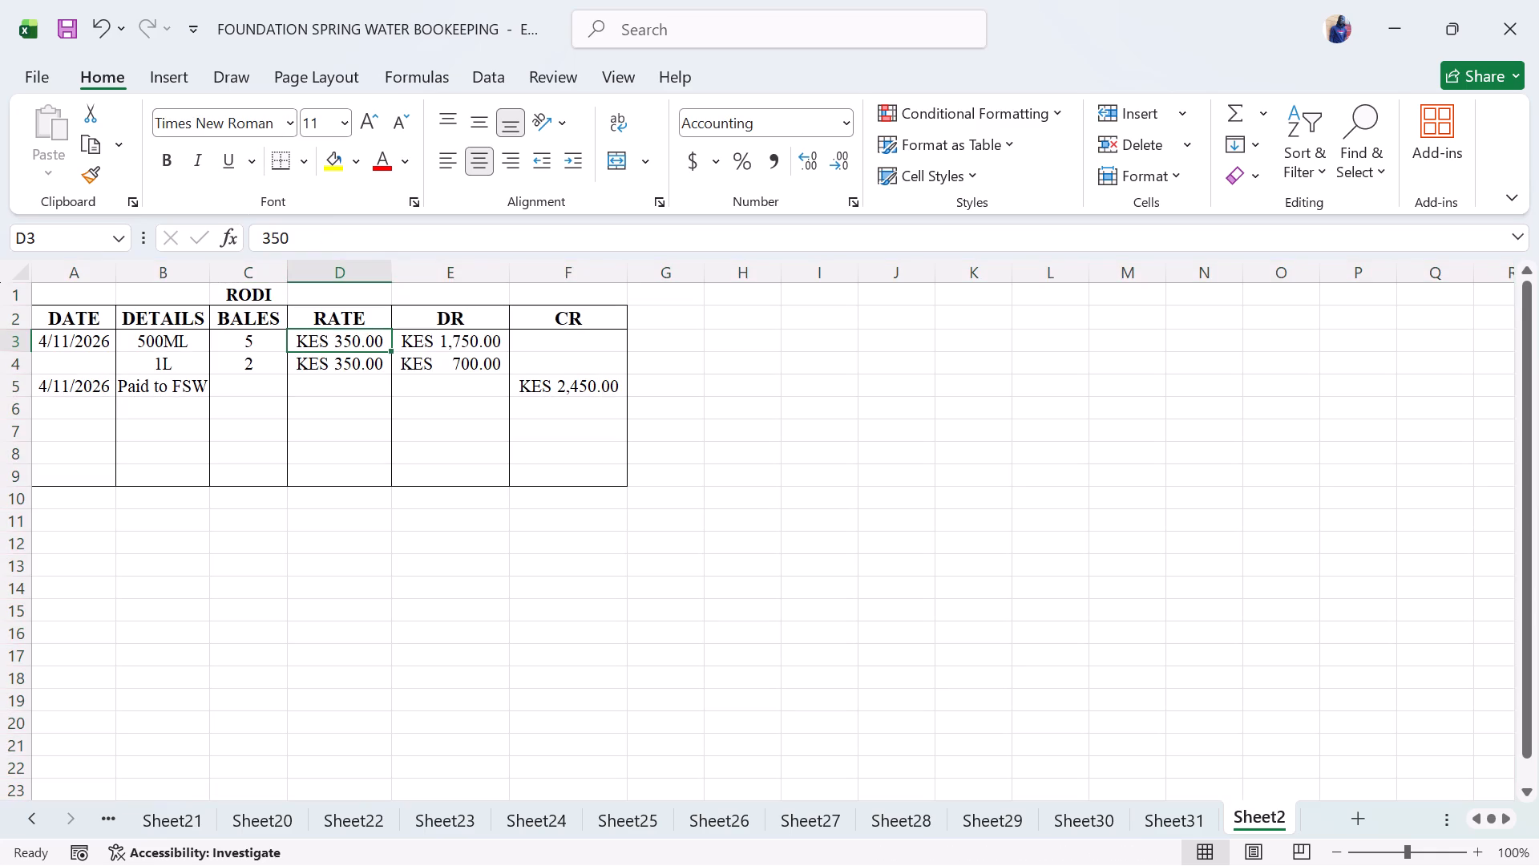
left_click(489, 400)
Save the workbook.
left_click(63, 42)
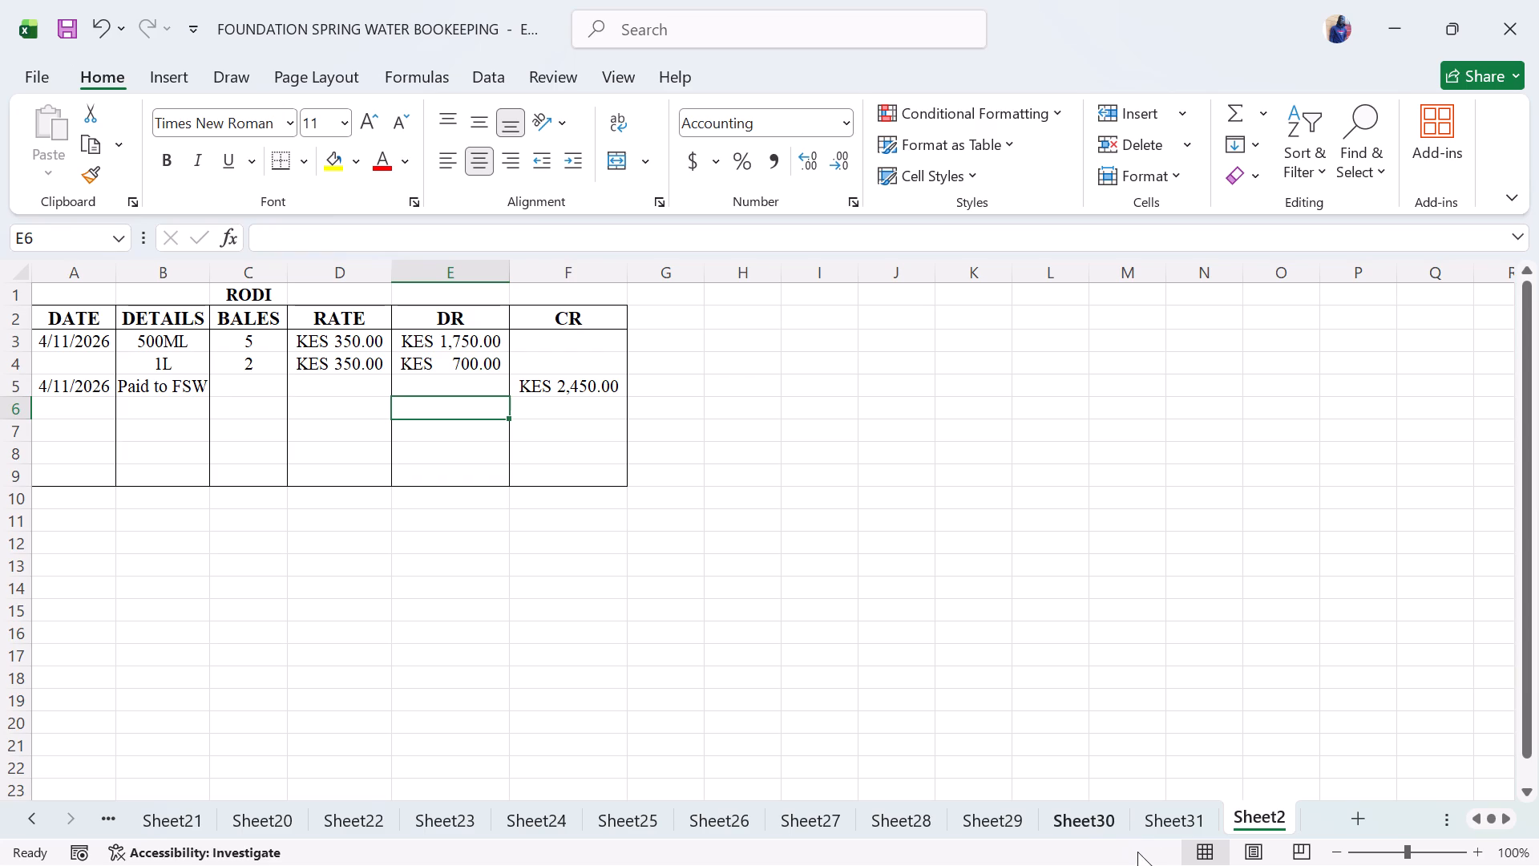
Using the MAGINA MINI MART sheet as layout reference, total RODI's DR column in E9 with a SUM of E3 and the range starting at E4.
left_click(1164, 822)
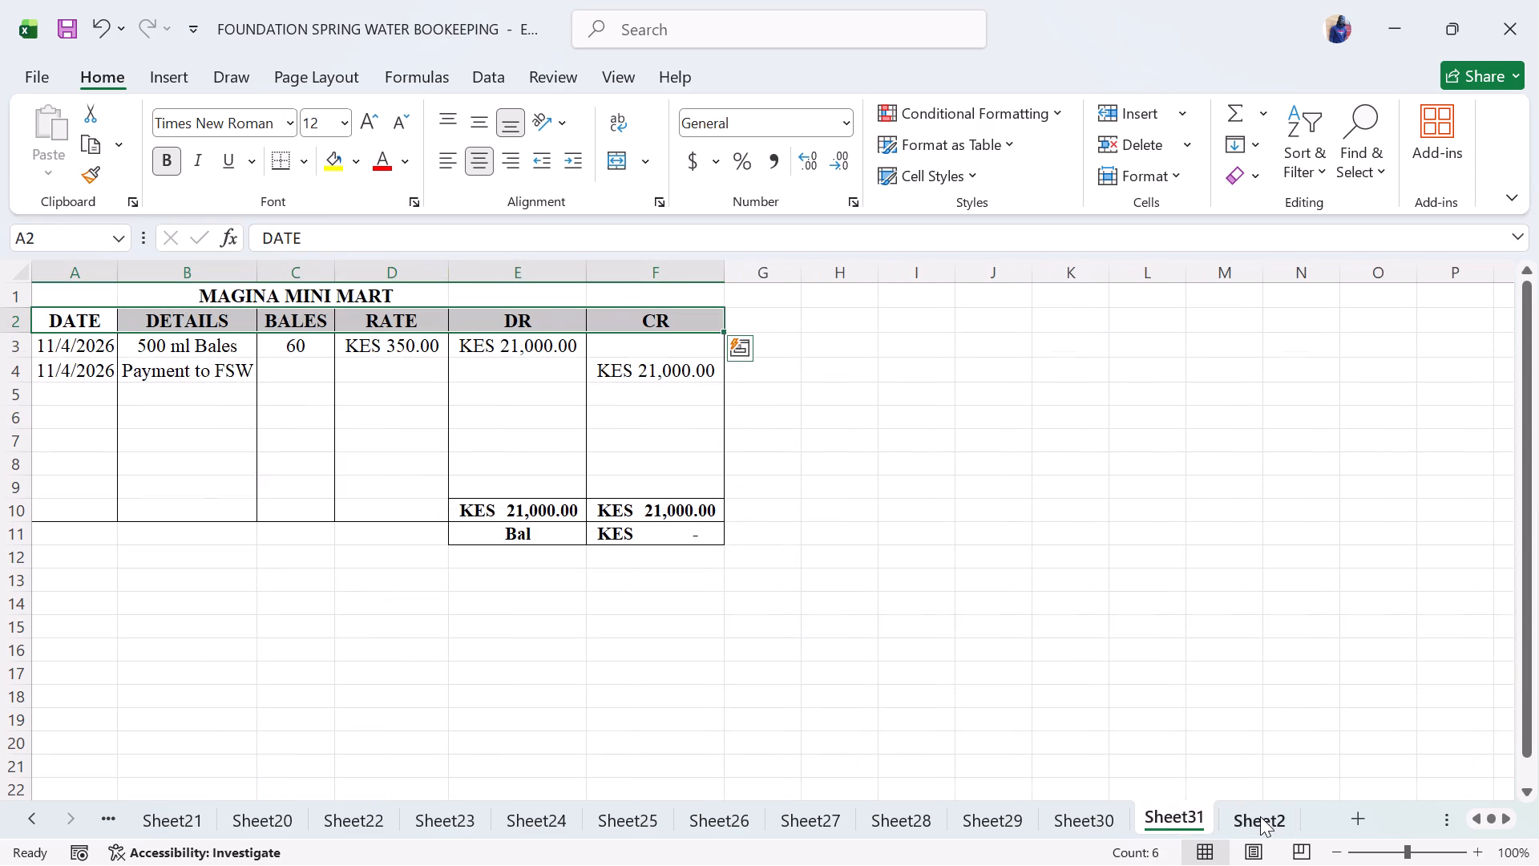
left_click(1260, 816)
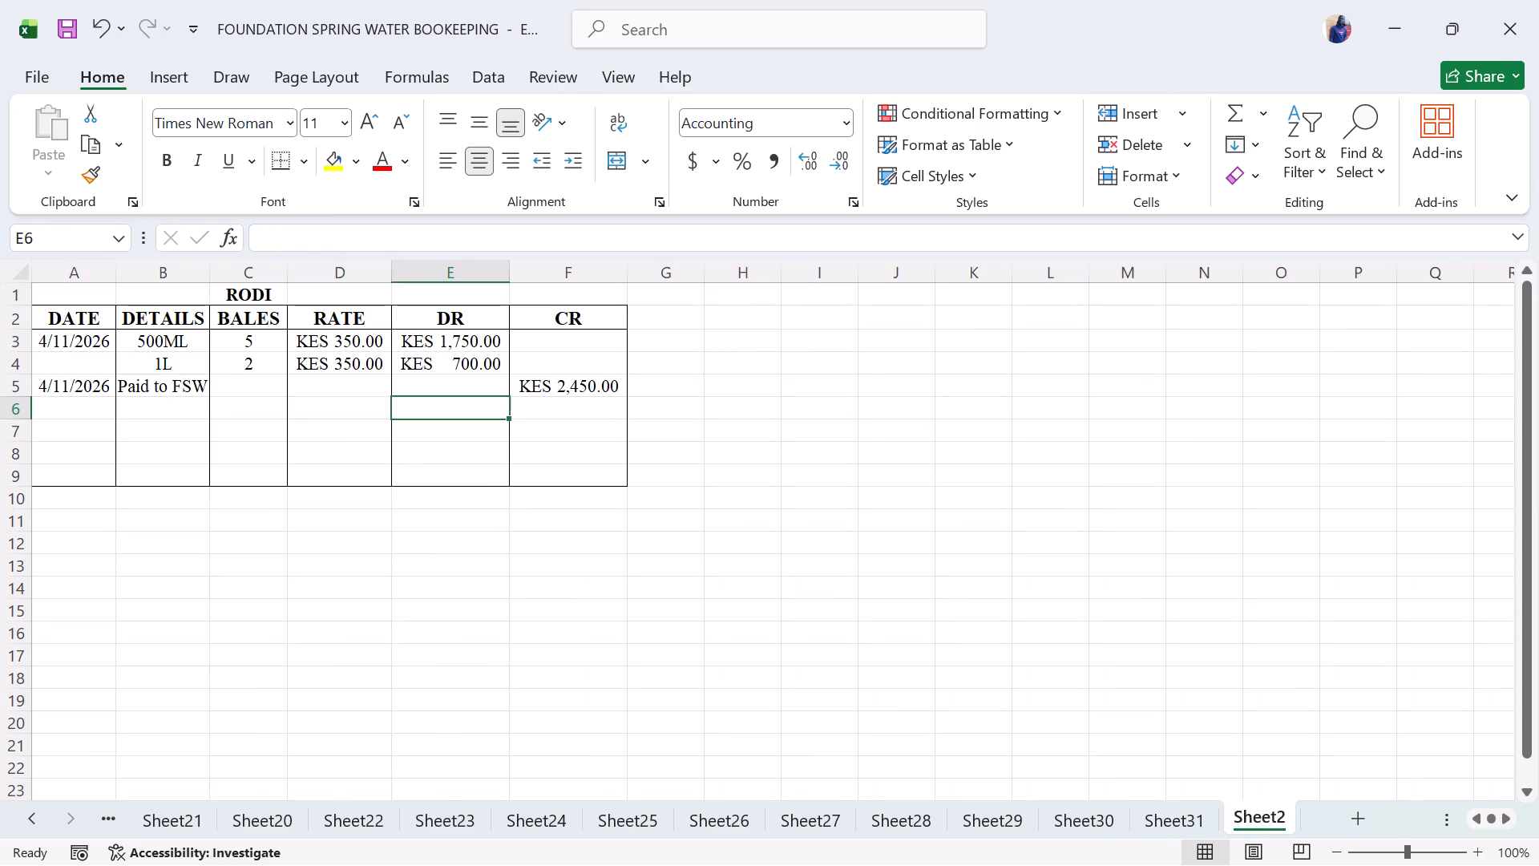
left_click(458, 472)
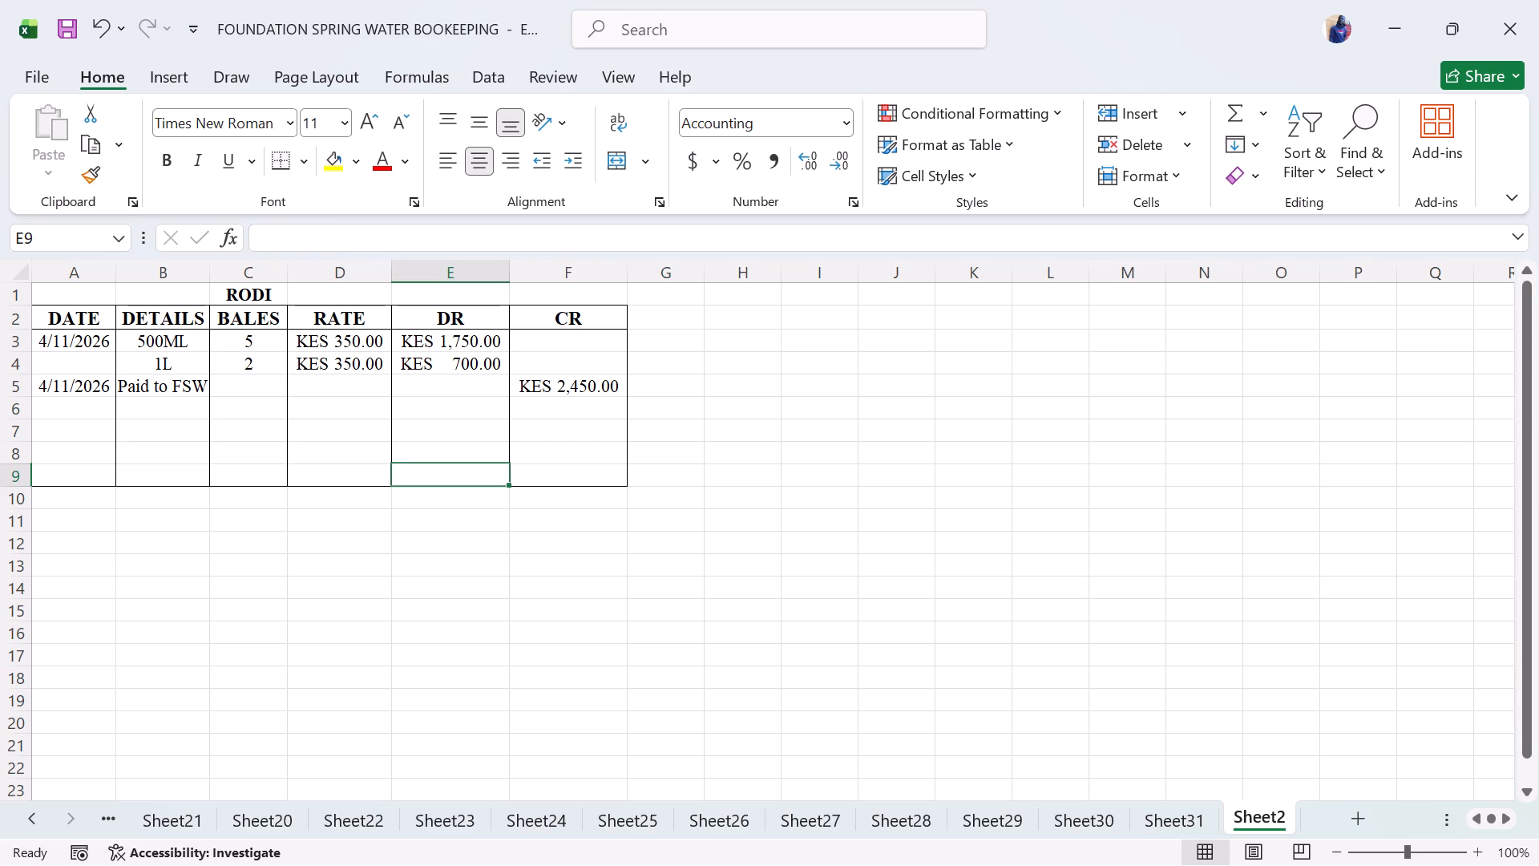
key("d")
key("BackSpace")
type("SU")
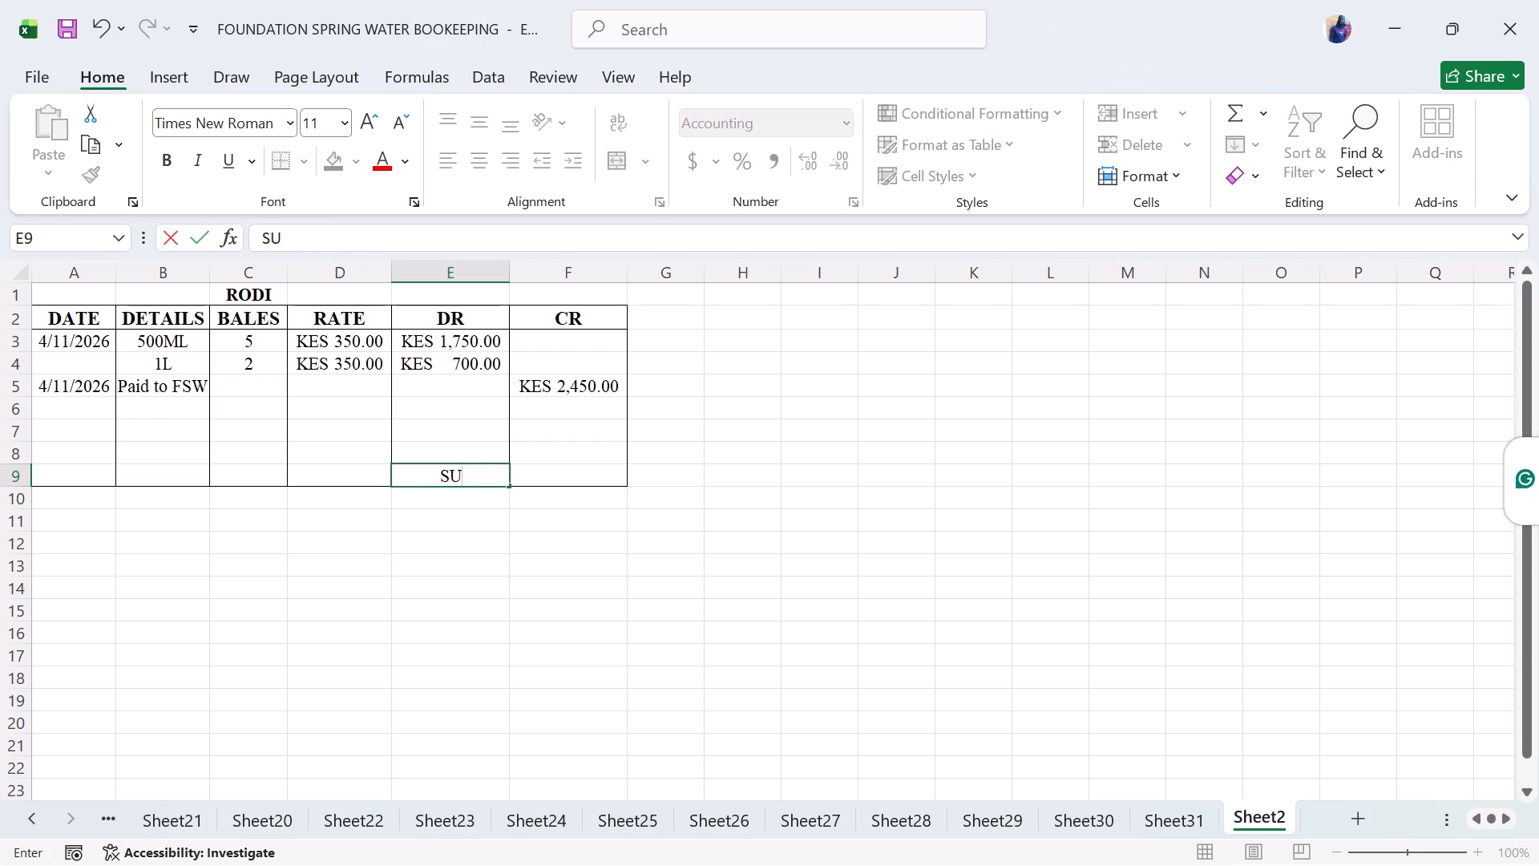
key("m")
key("BackSpace")
key("BackSpace")
key("BackSpace")
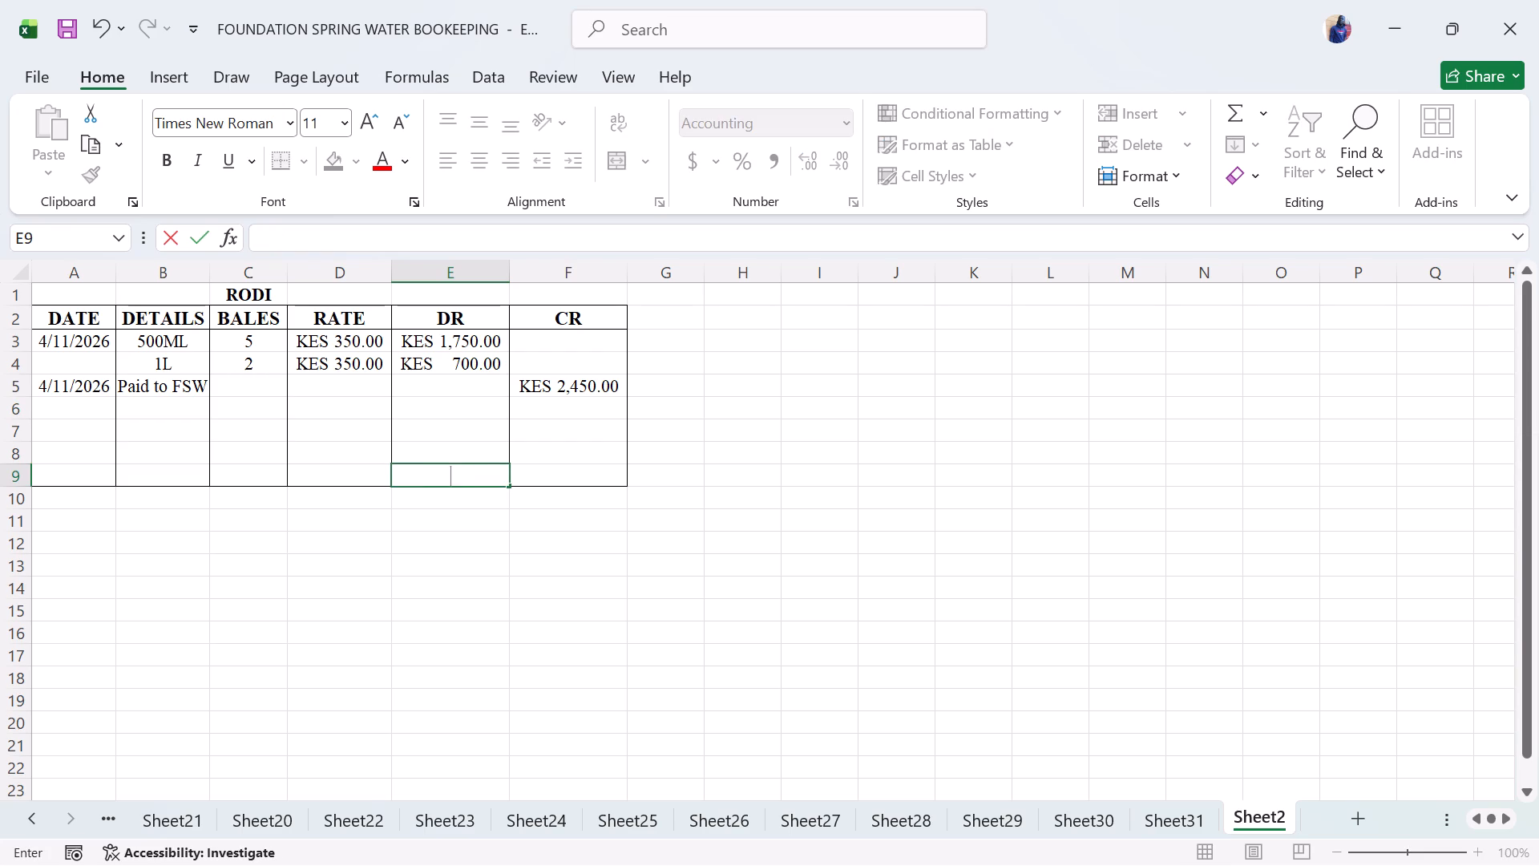
type("=SUM")
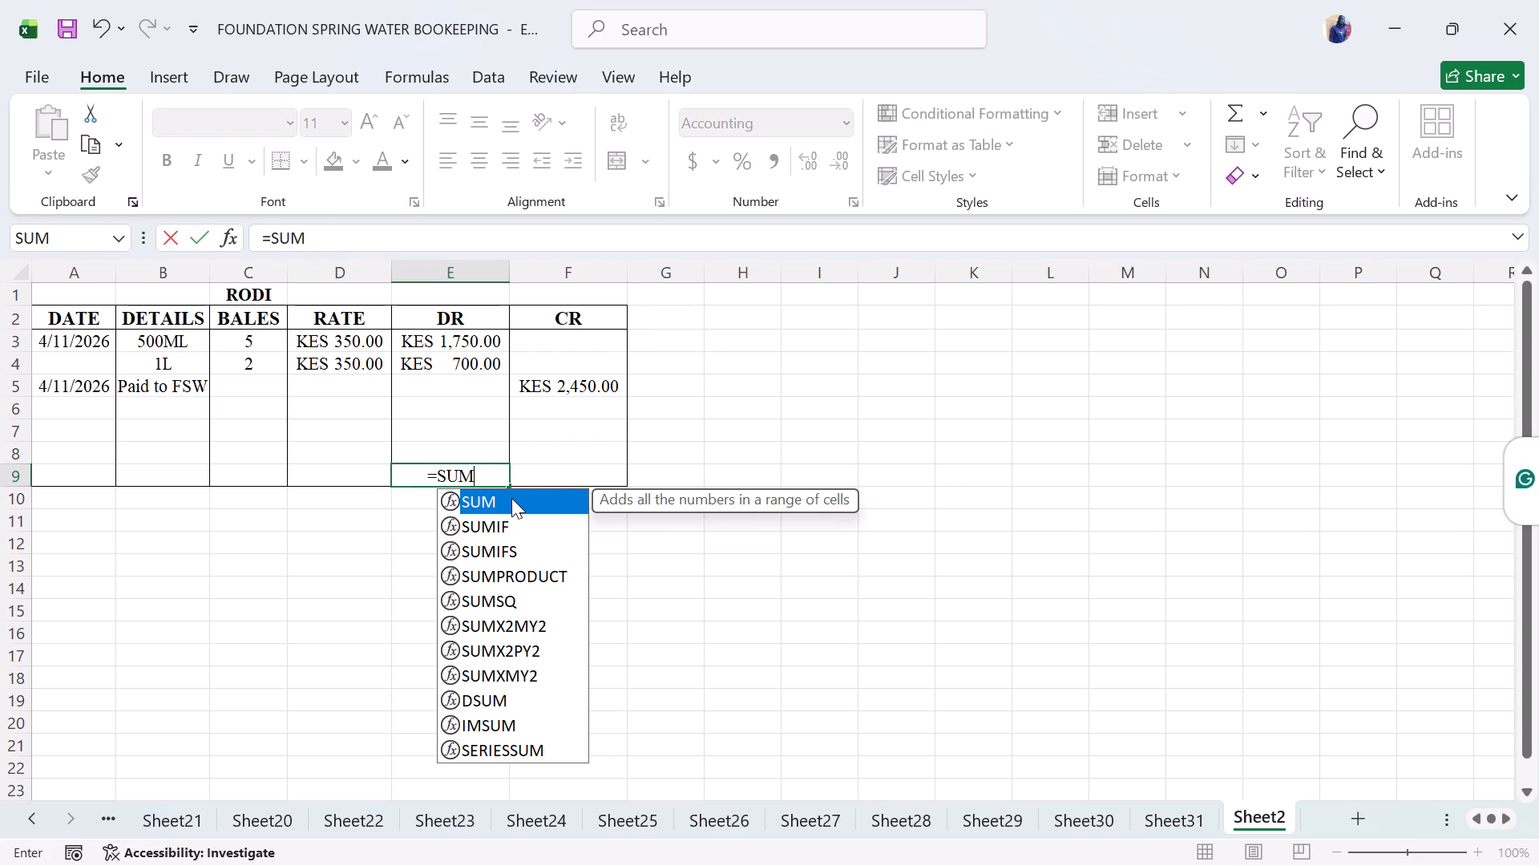
double_click(511, 498)
left_click(458, 343)
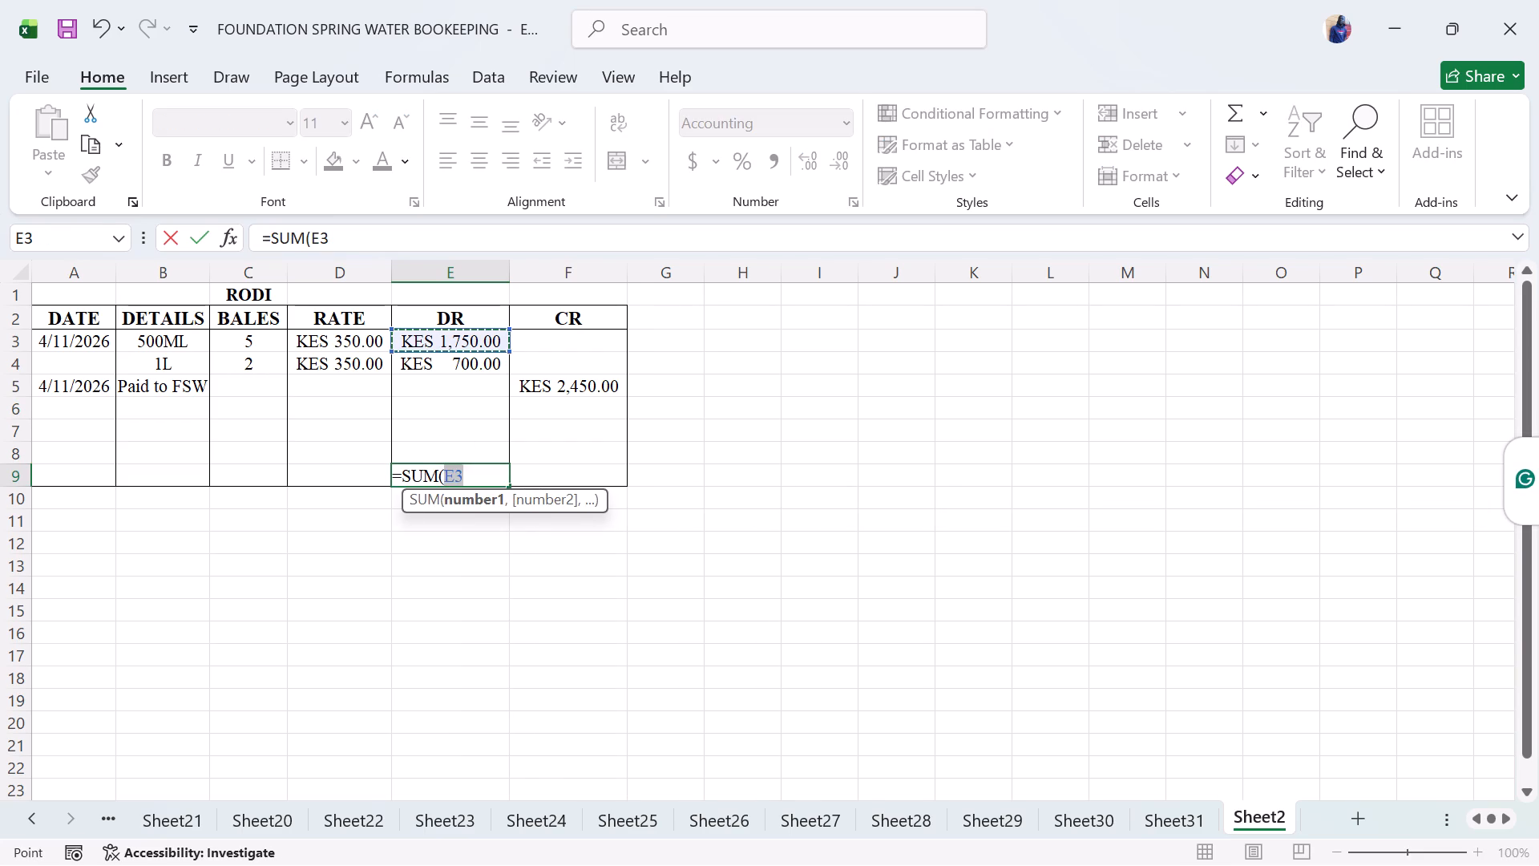
key("comma")
left_click_drag(450, 368, 457, 439)
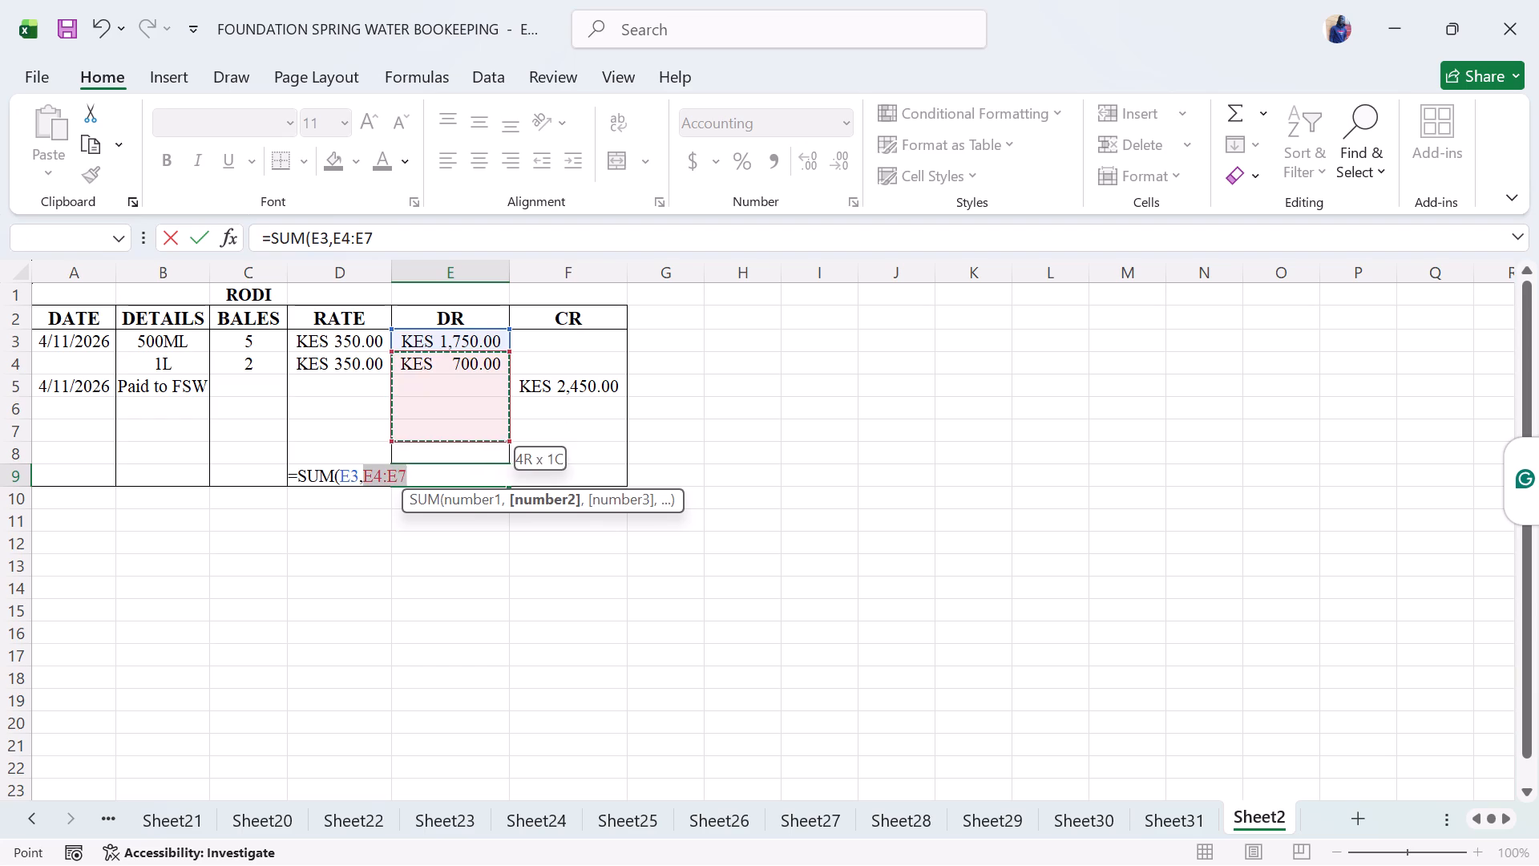
left_click_drag(457, 439, 455, 450)
key("Return")
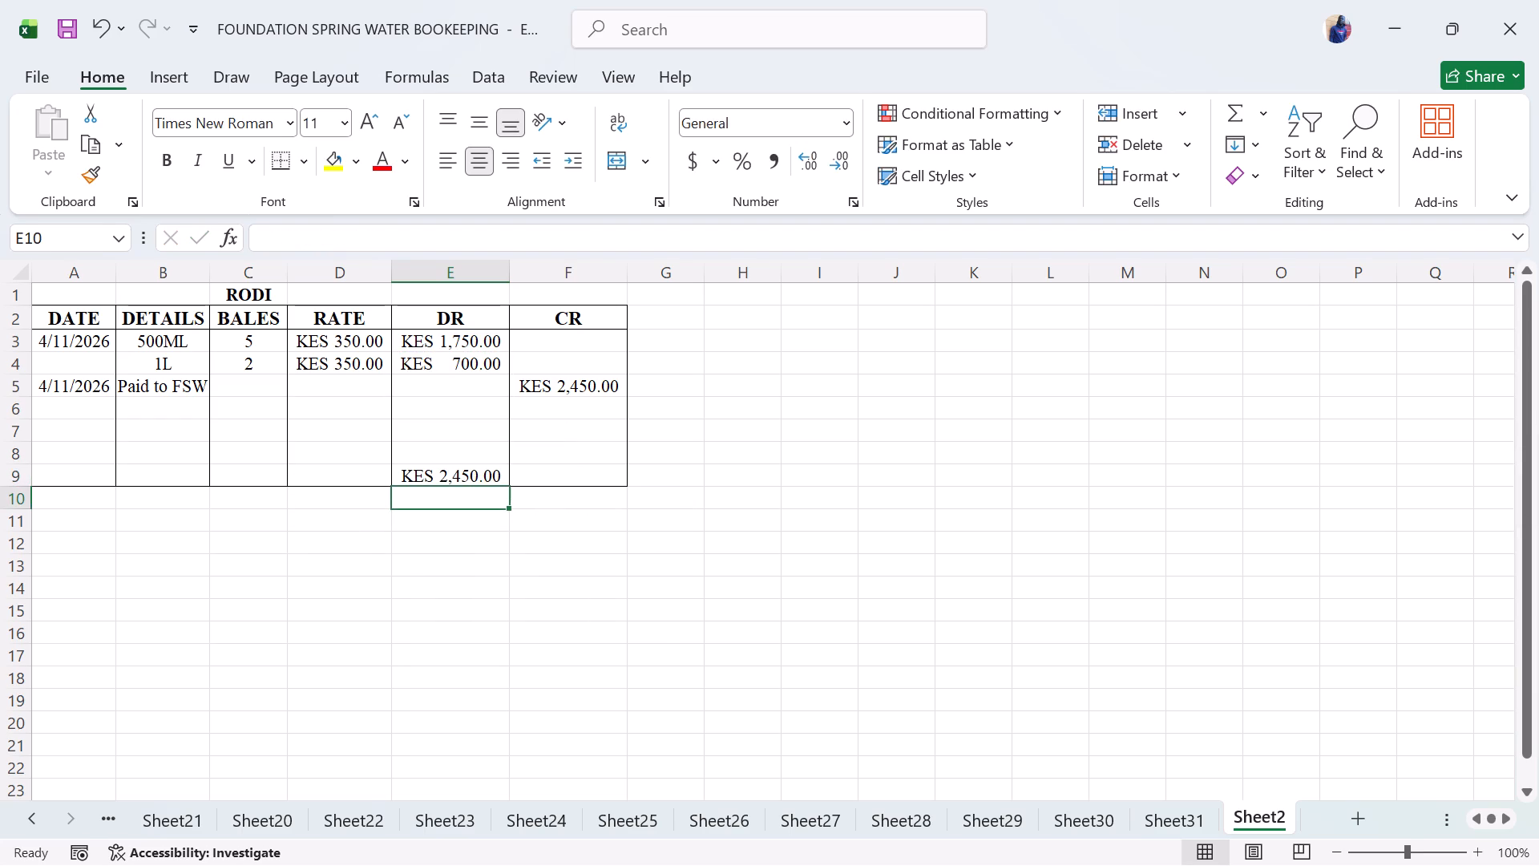
Total RODI's CR column in F9 with a SUM of F3 and the range starting at F4.
left_click(566, 462)
left_click(563, 475)
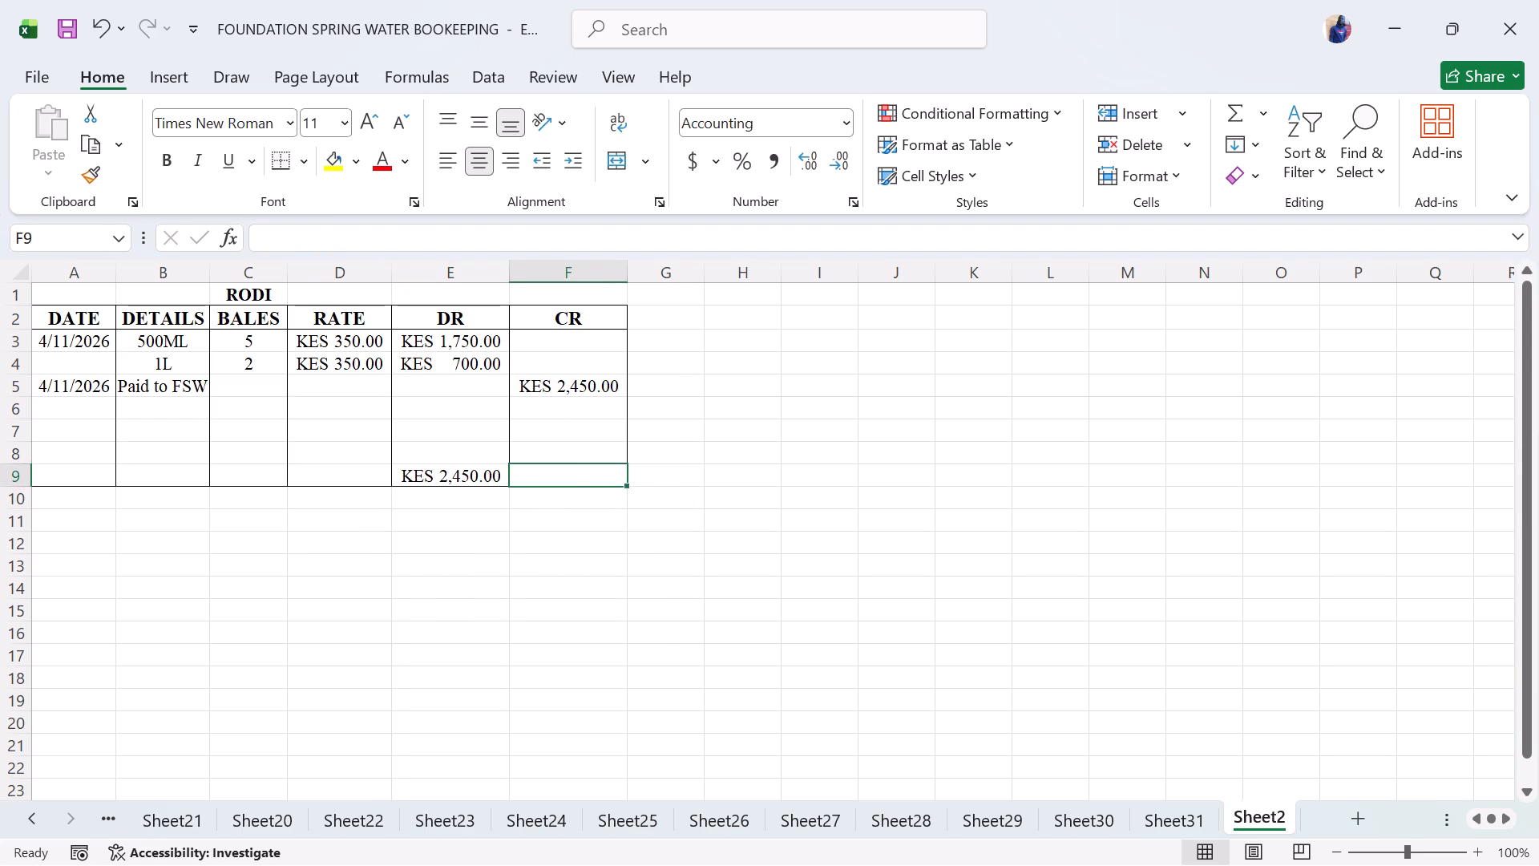
type("=SUM")
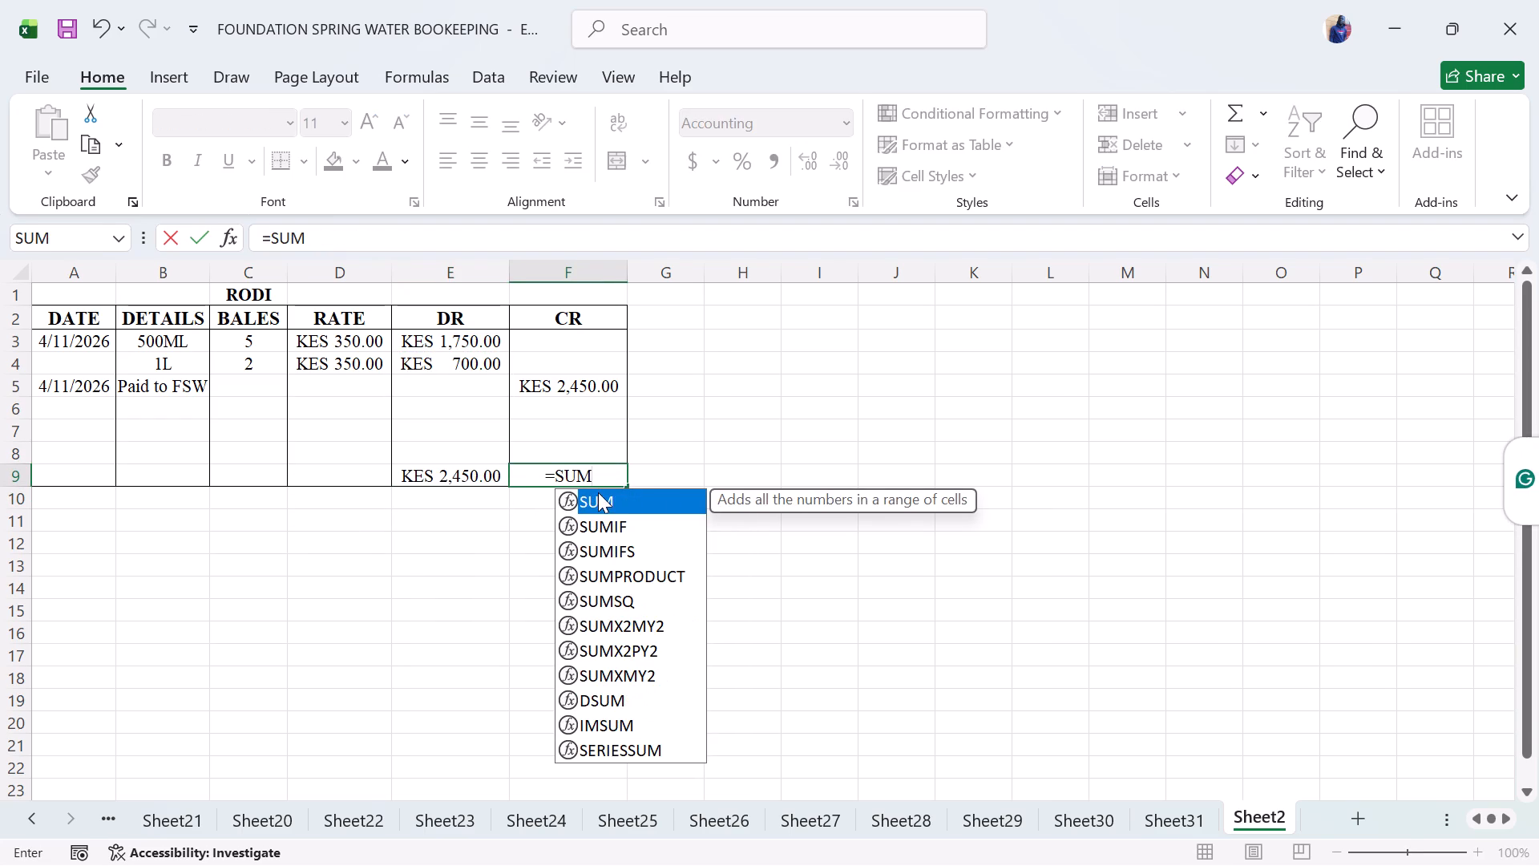
double_click(599, 494)
left_click(589, 476)
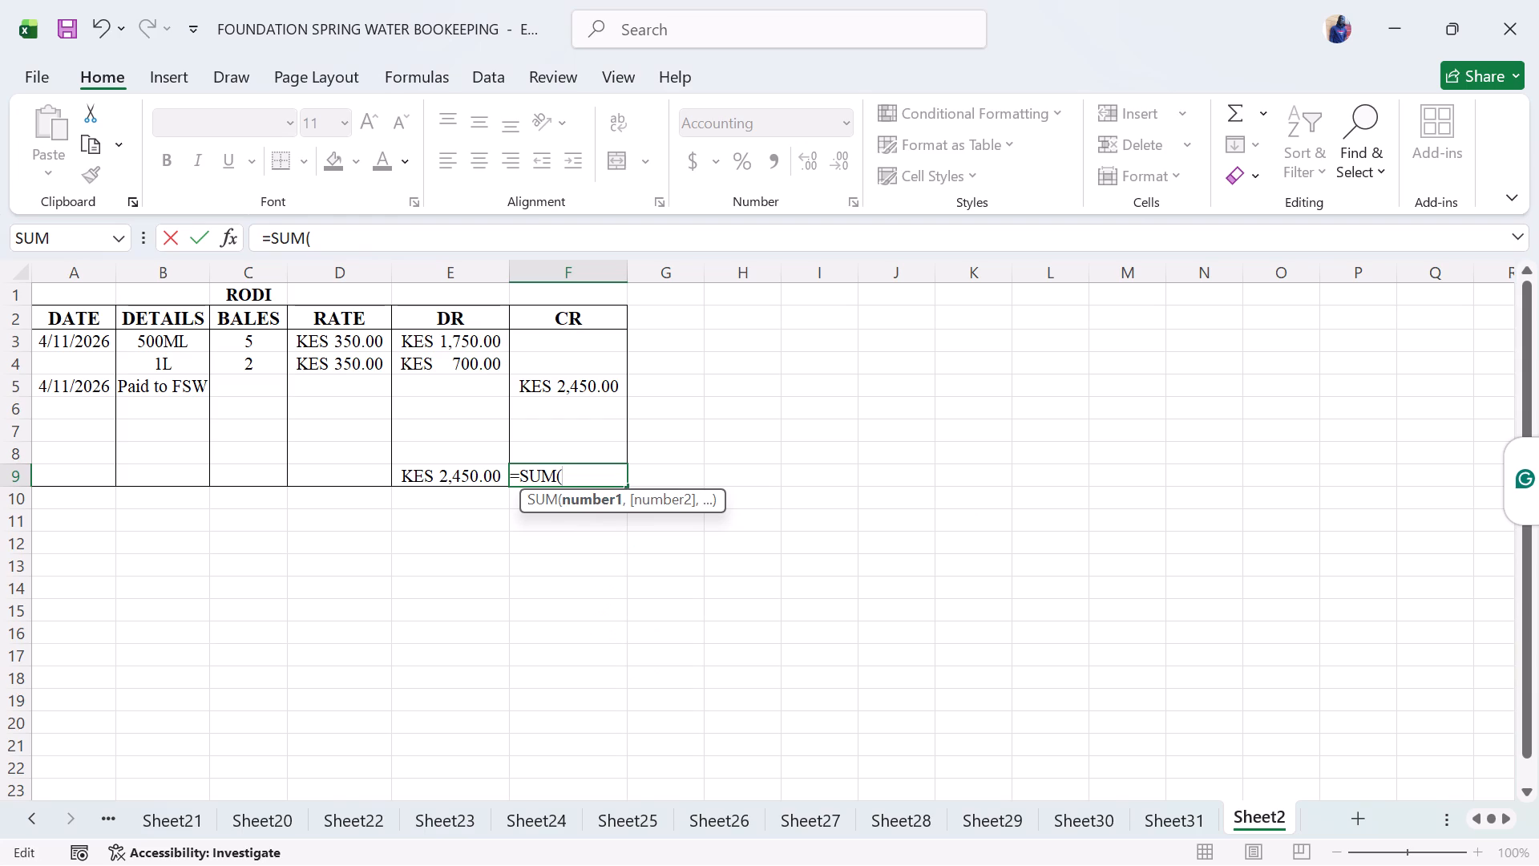
left_click(558, 350)
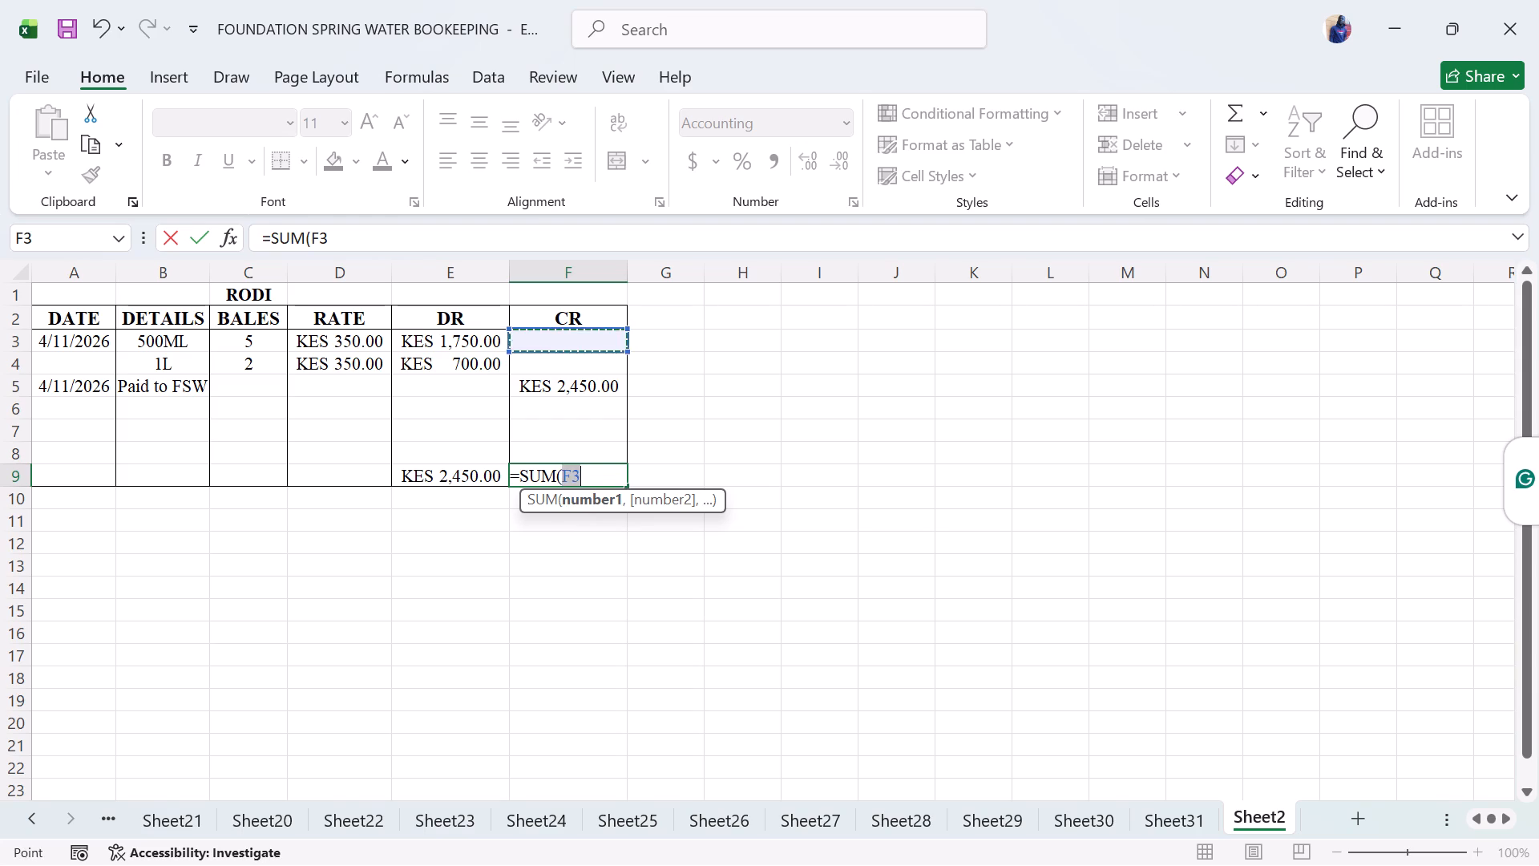
key("comma")
left_click_drag(551, 365, 550, 443)
key("Return")
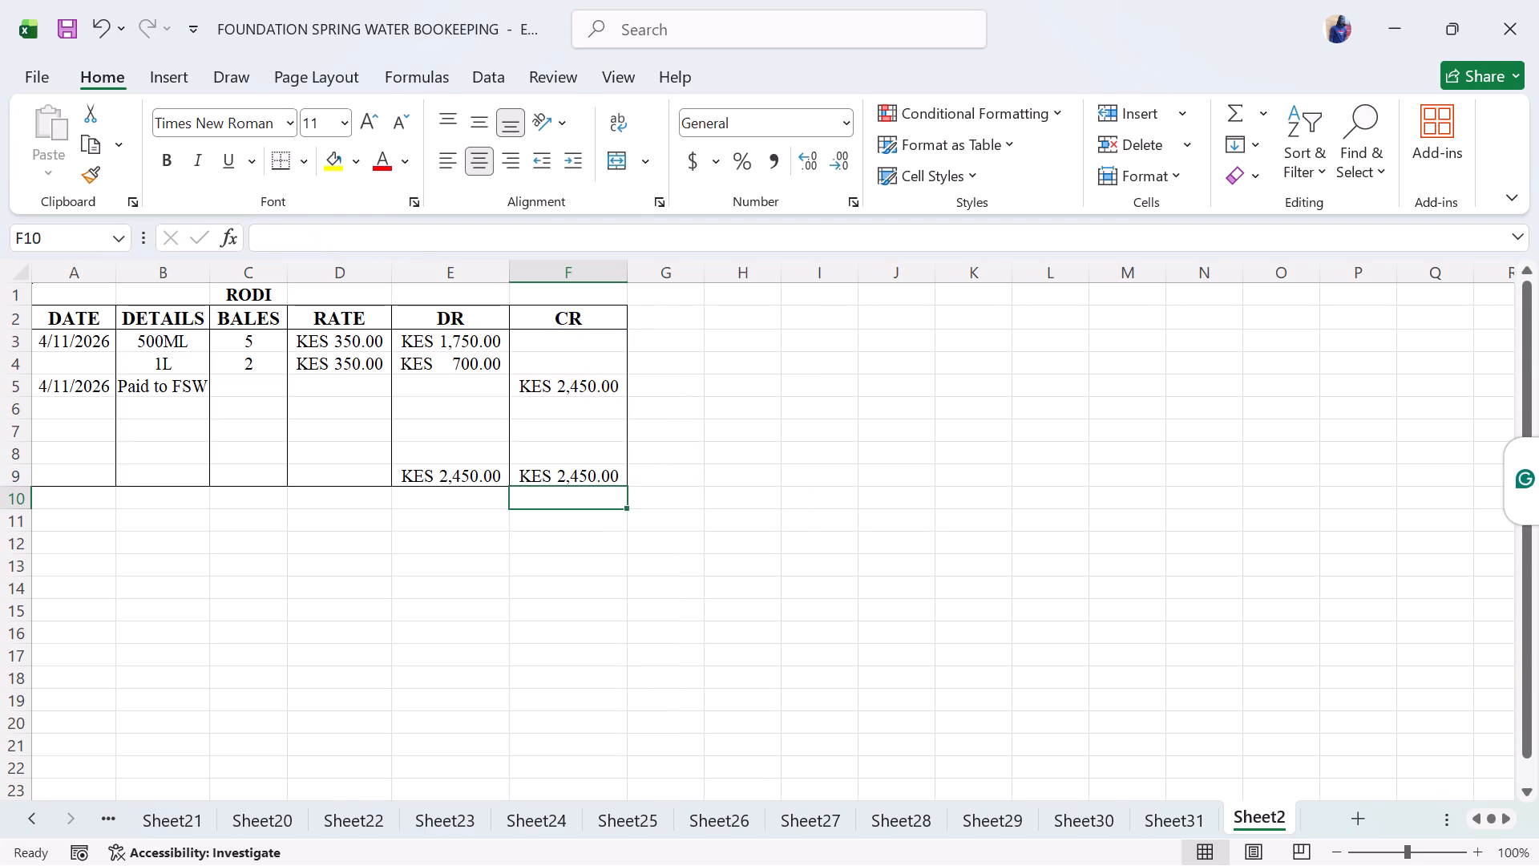
Add a balance row under RODI's totals, labelling E10 Bal and calculating F10 as E9 minus F9.
left_click(461, 506)
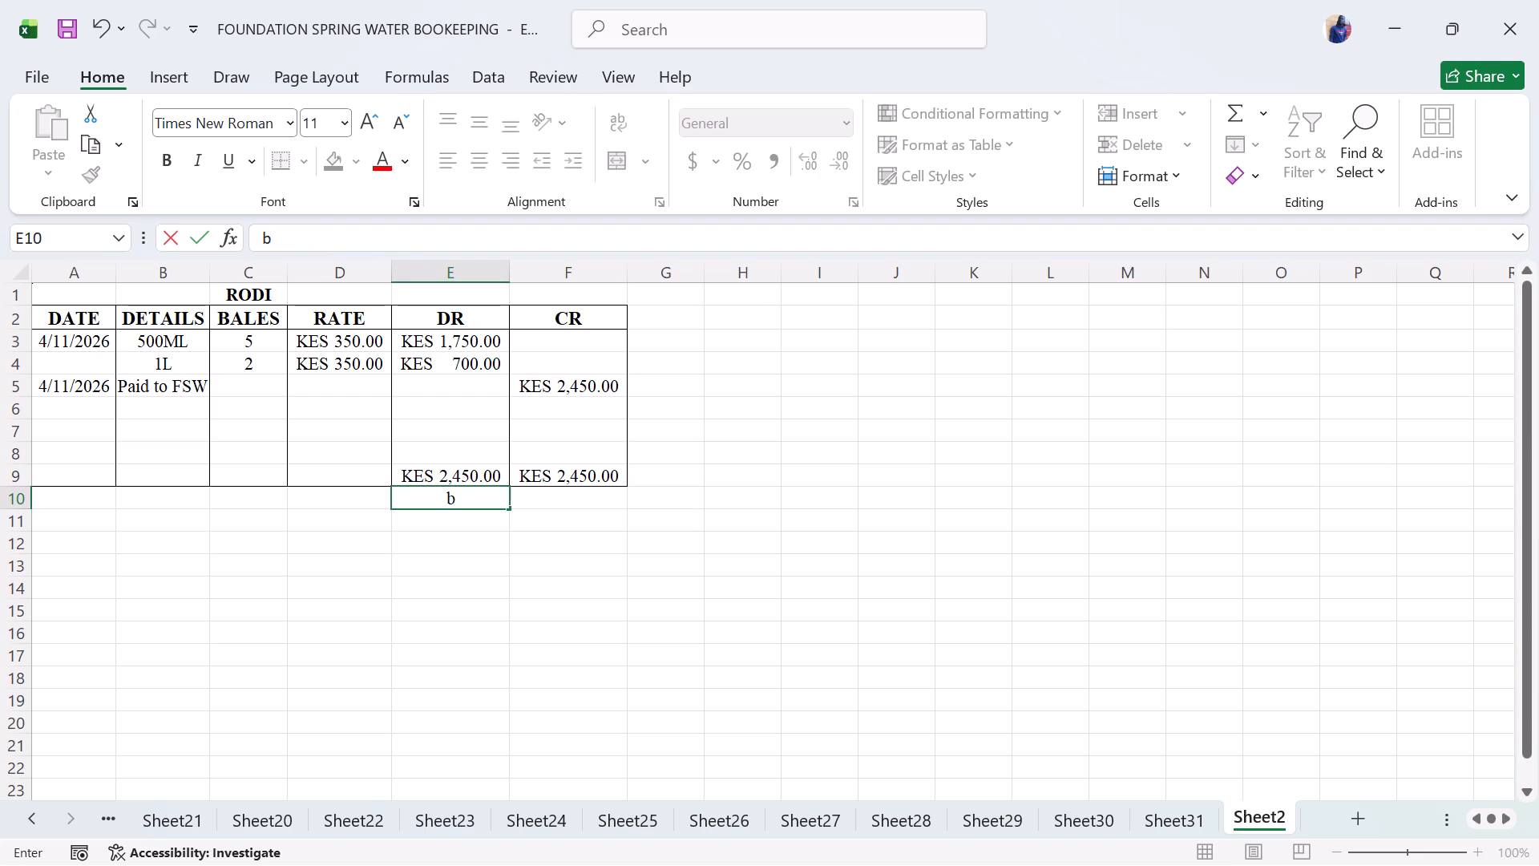
key("BackSpace")
key("BackSpace")
key("BackSpace")
key("BackSpace")
key("BackSpace")
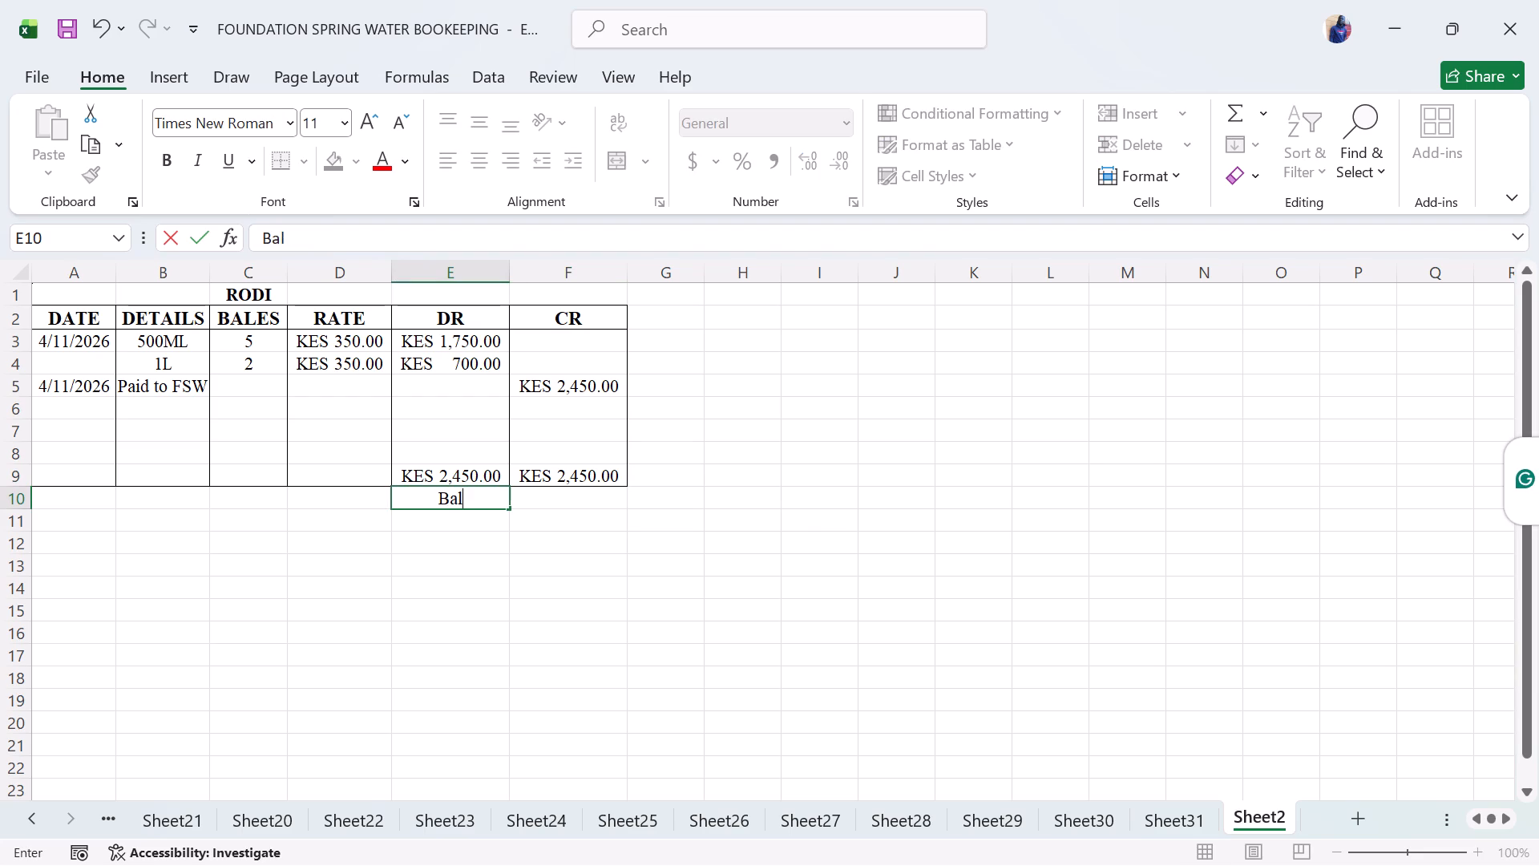
left_click(576, 501)
key("equal")
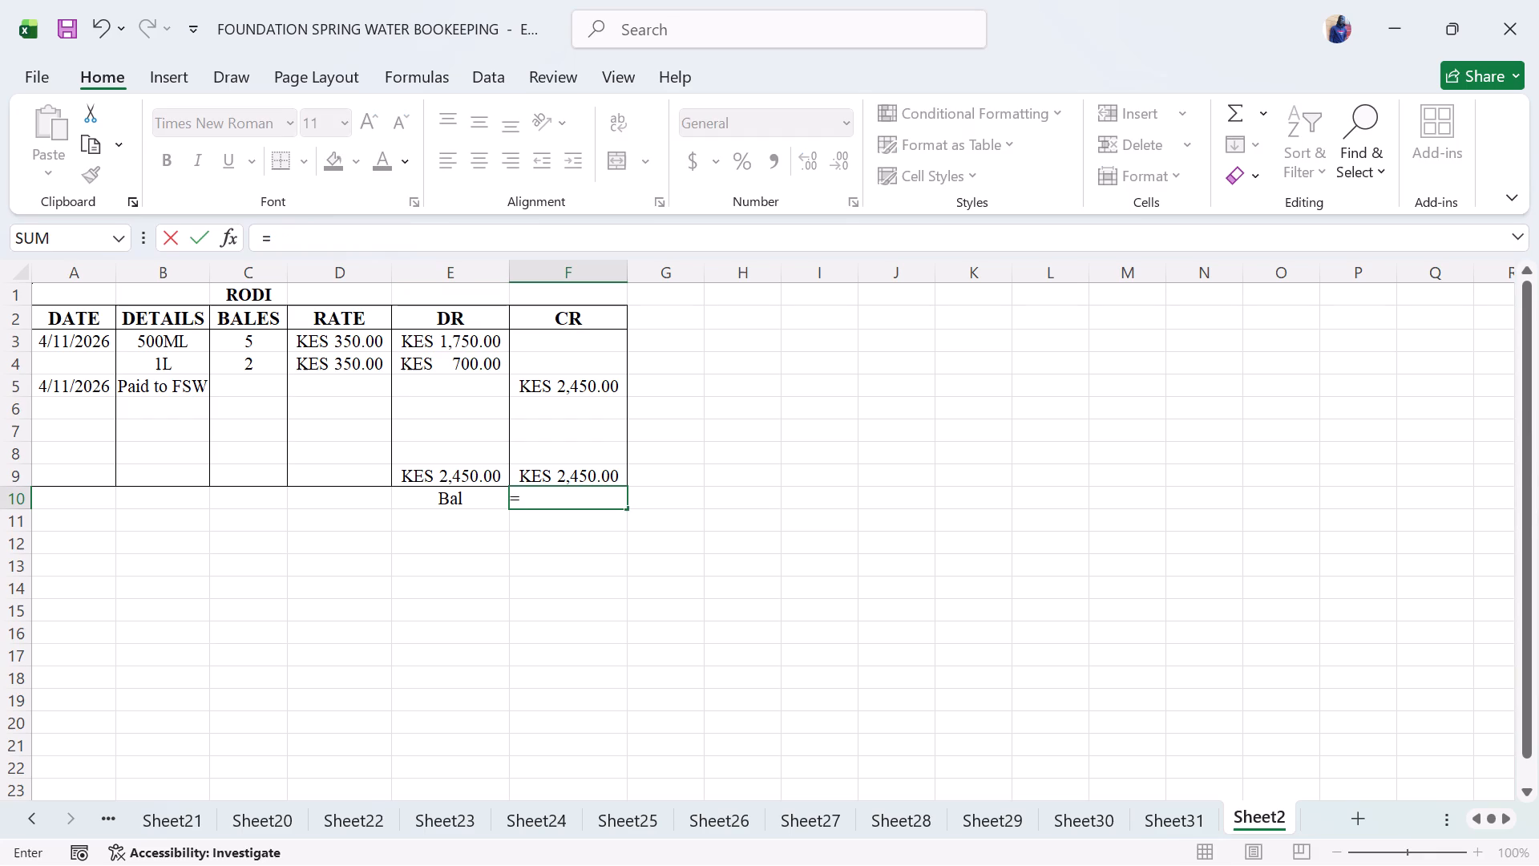
left_click(473, 475)
key("minus")
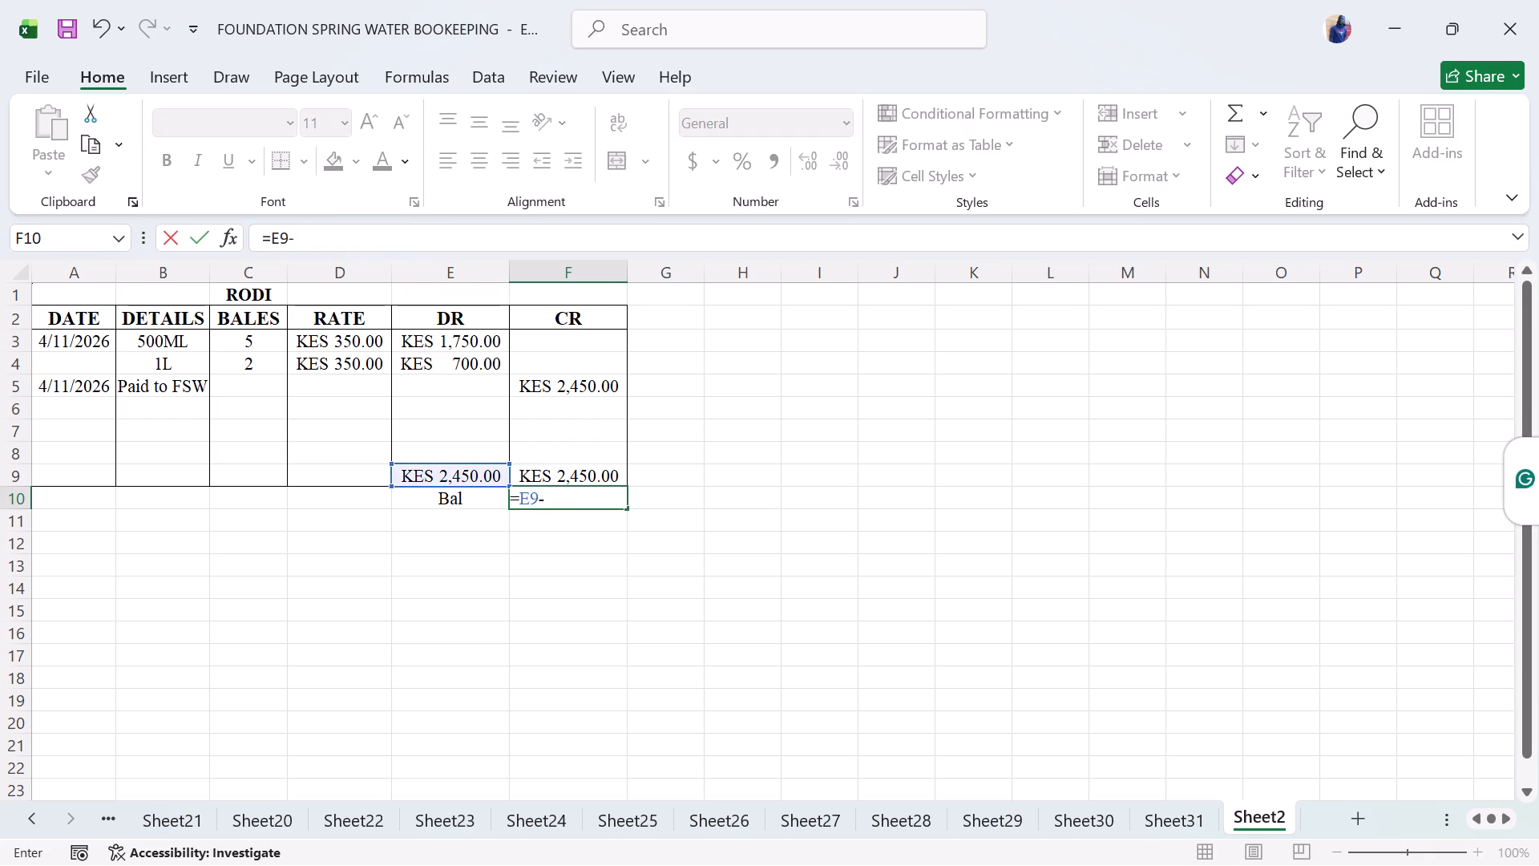
left_click(557, 481)
key("Return")
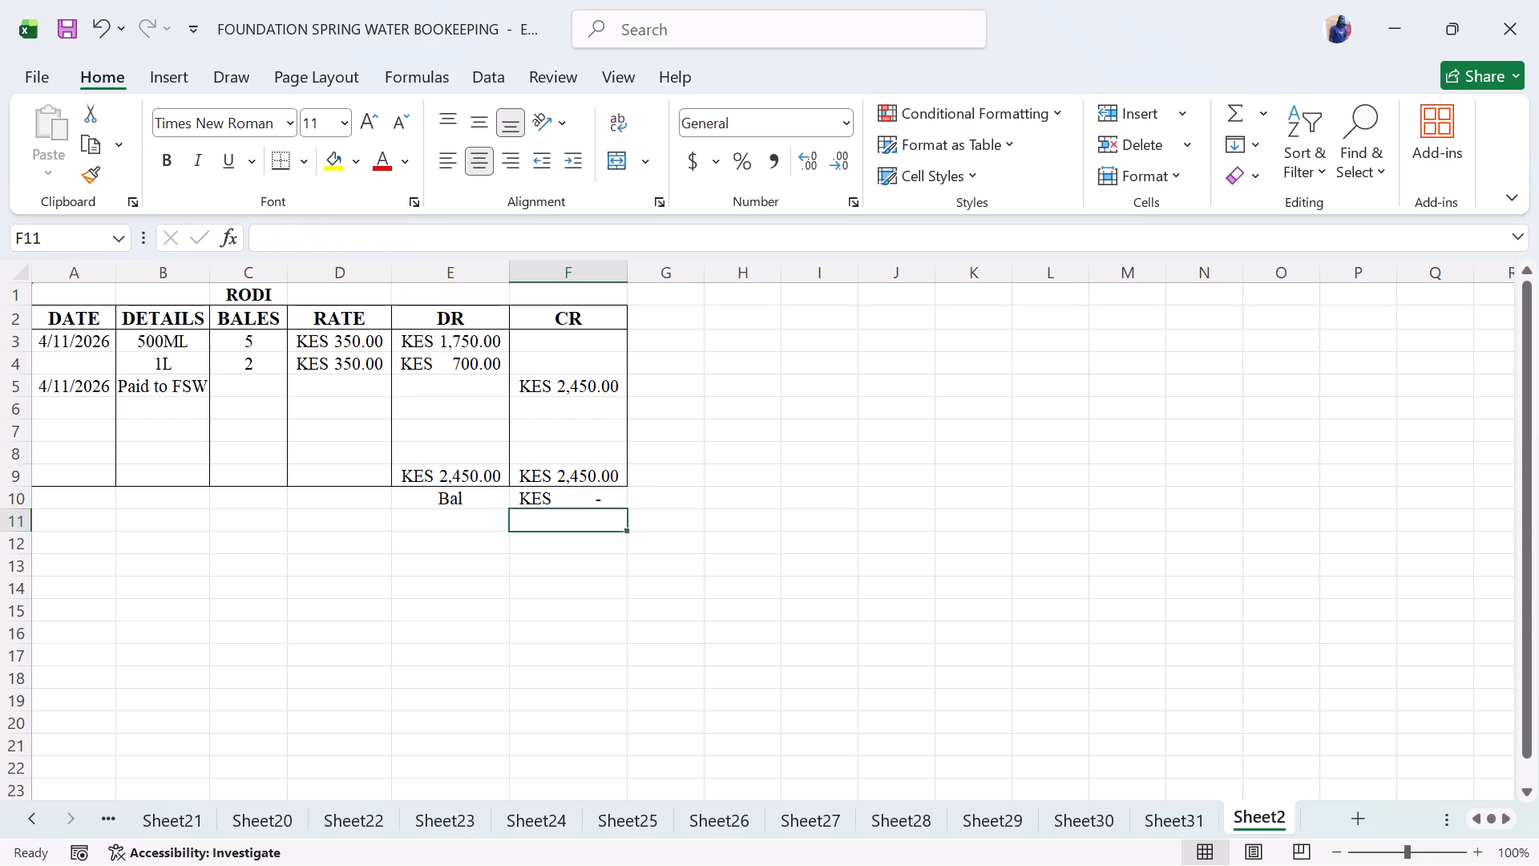
Apply all borders to RODI's balance cells E10:F10.
left_click_drag(438, 505, 587, 497)
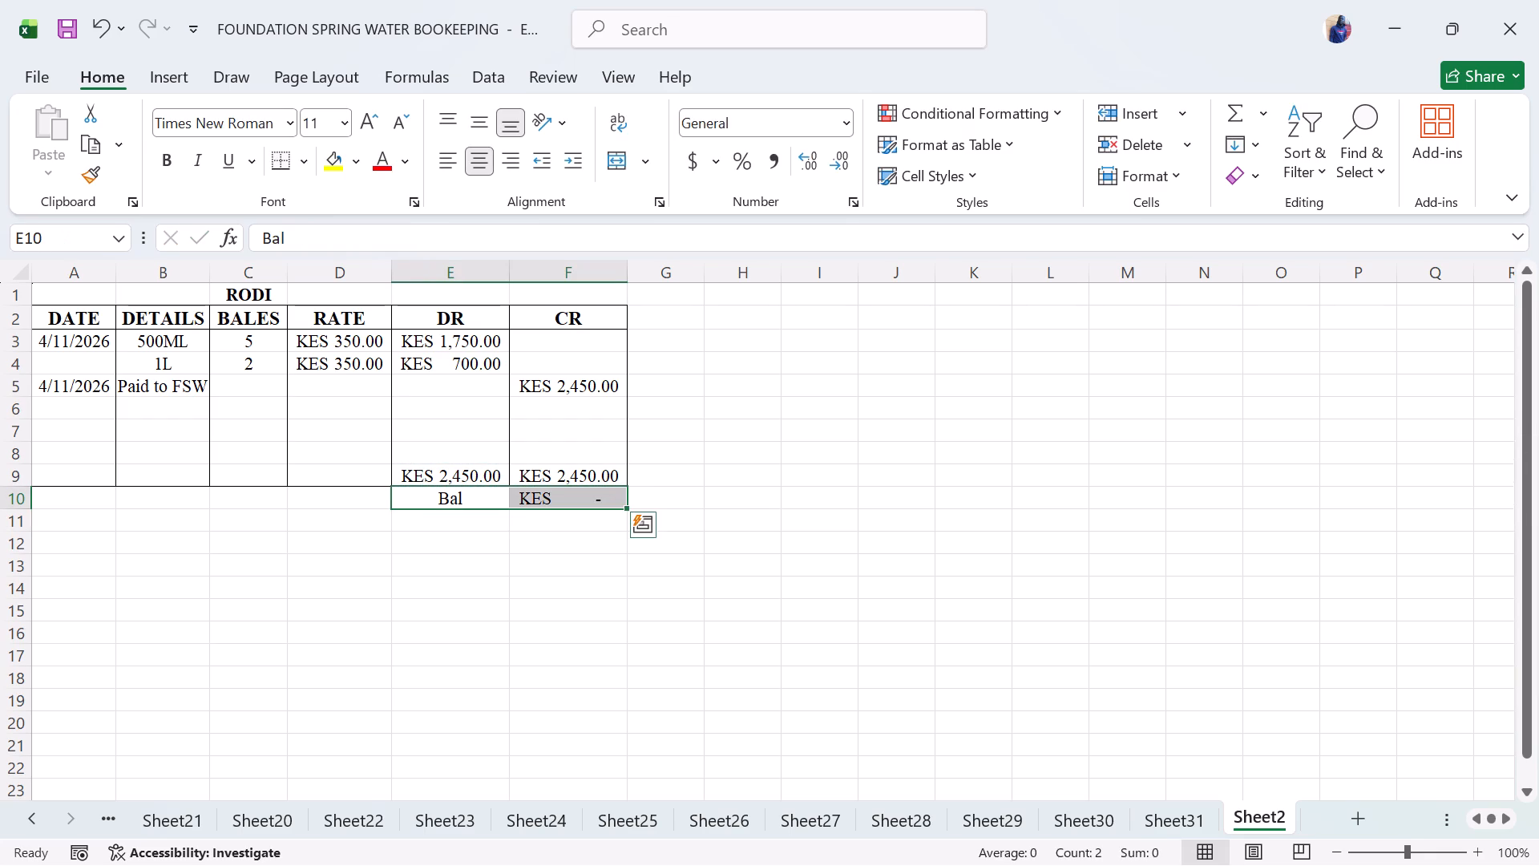
left_click(299, 155)
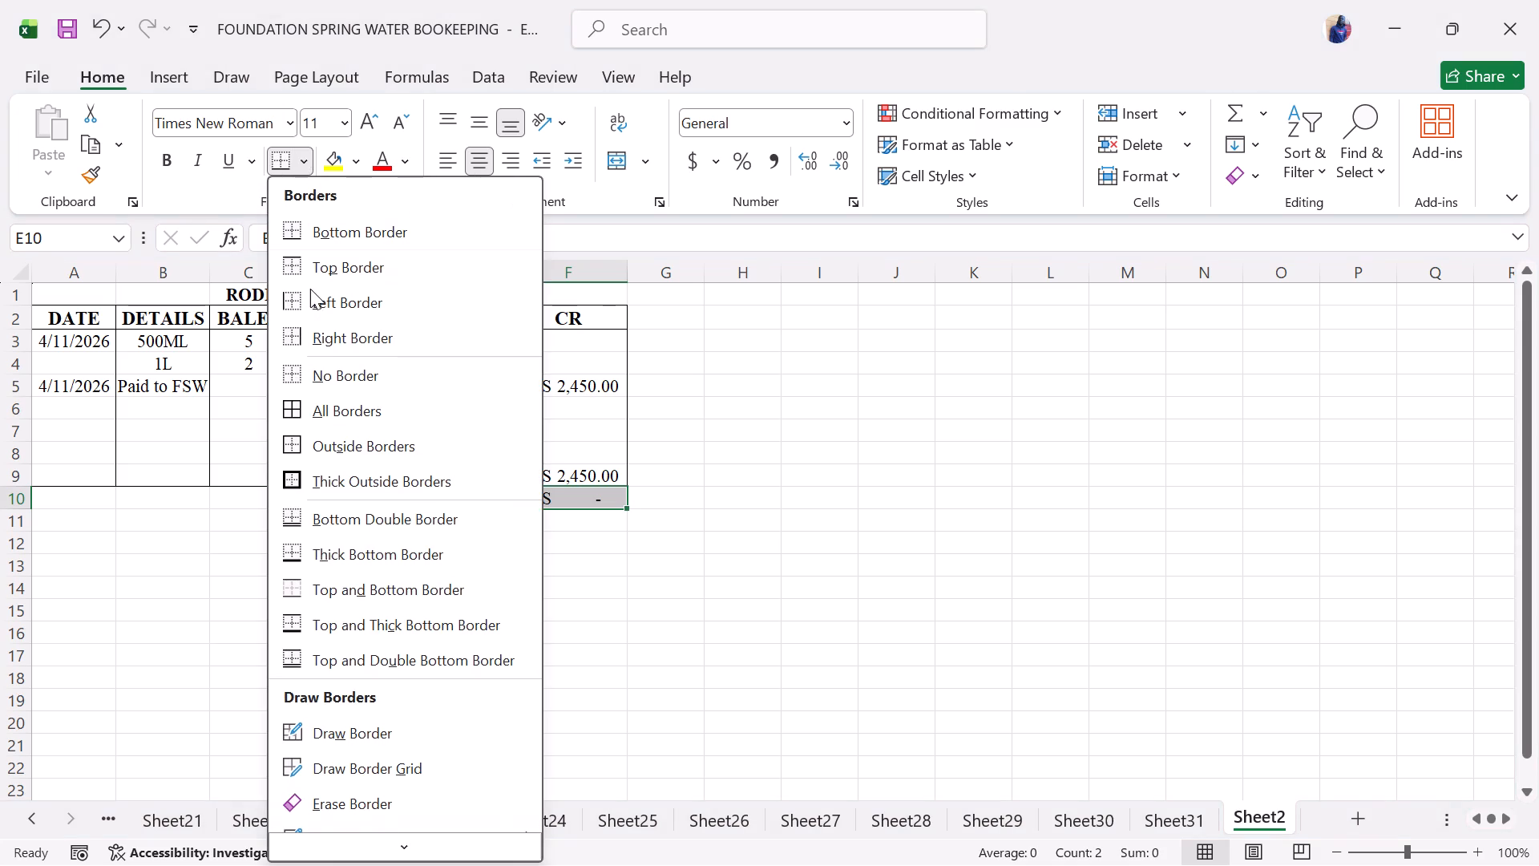
left_click(330, 409)
left_click(673, 460)
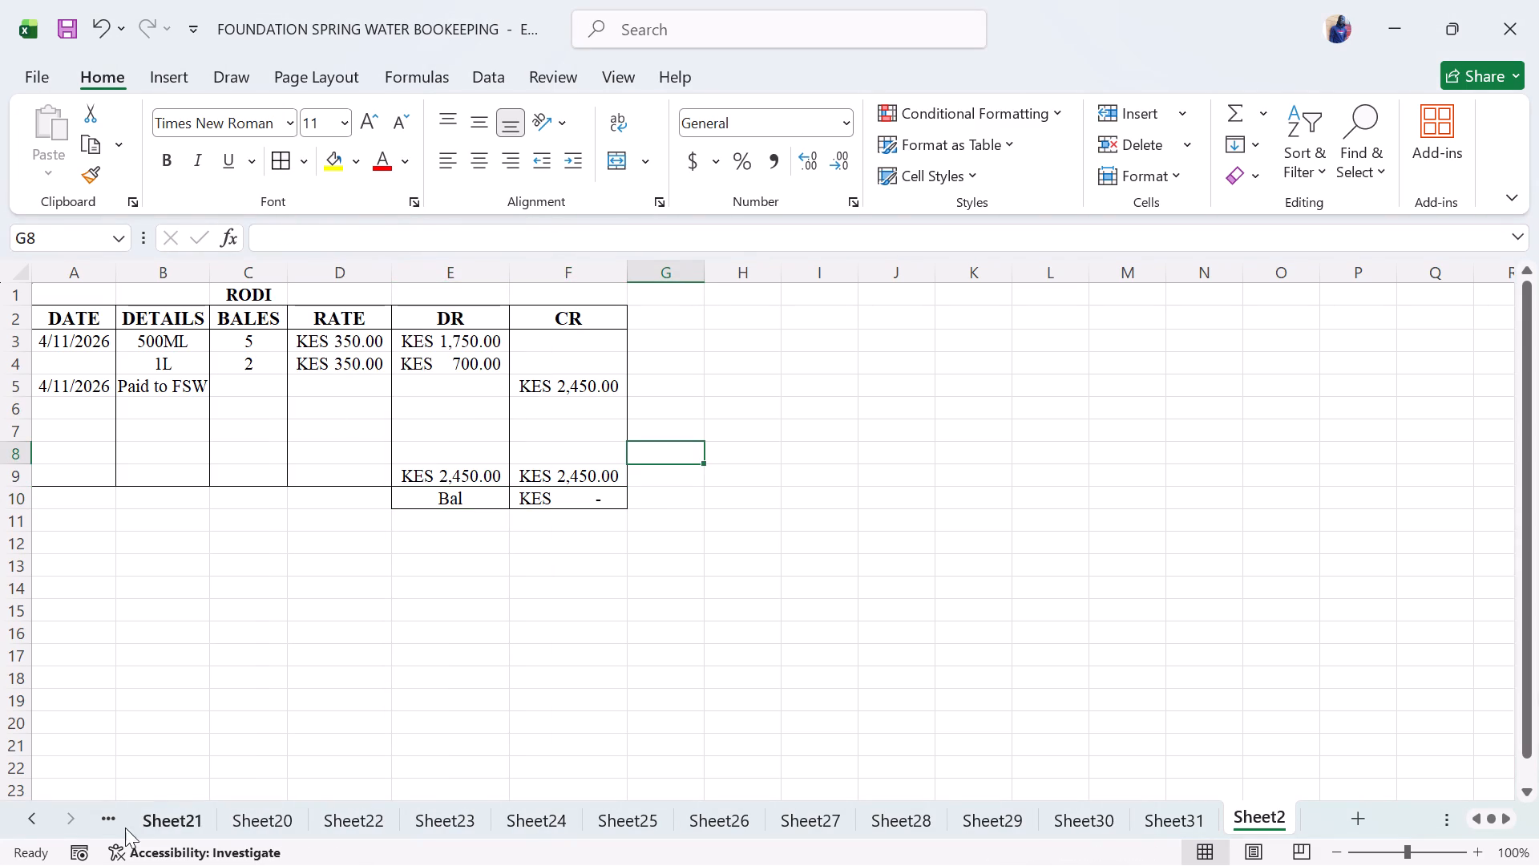
In the customer list on Sheet1, link RODI's amount in C32 to the balance in Sheet2 cell F10.
left_click(36, 824)
triple_click(36, 824)
triple_click(36, 824)
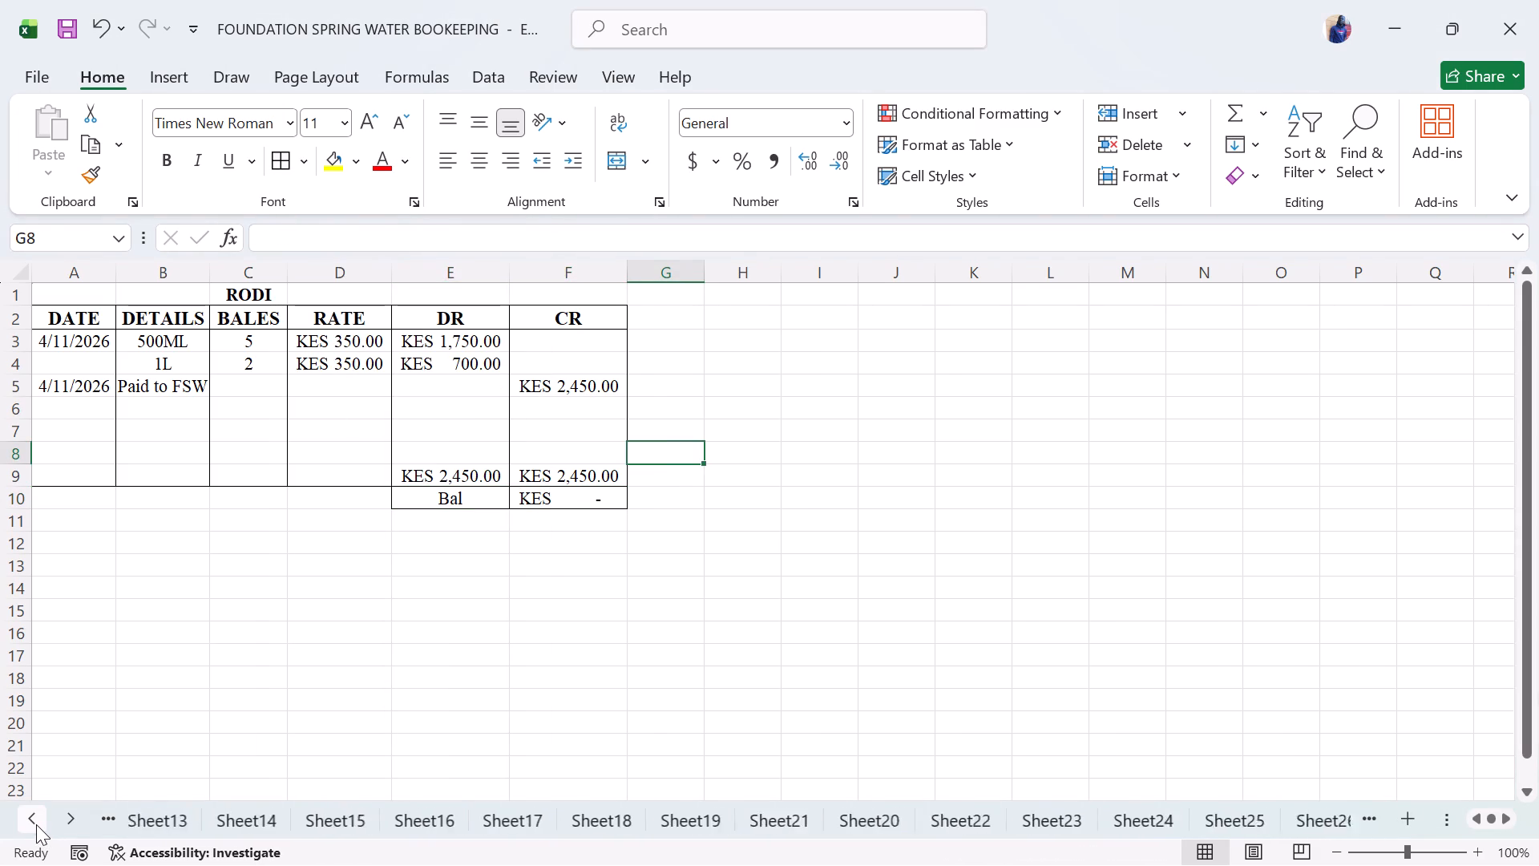
triple_click(36, 824)
triple_click(36, 824)
triple_click(36, 824)
triple_click(36, 824)
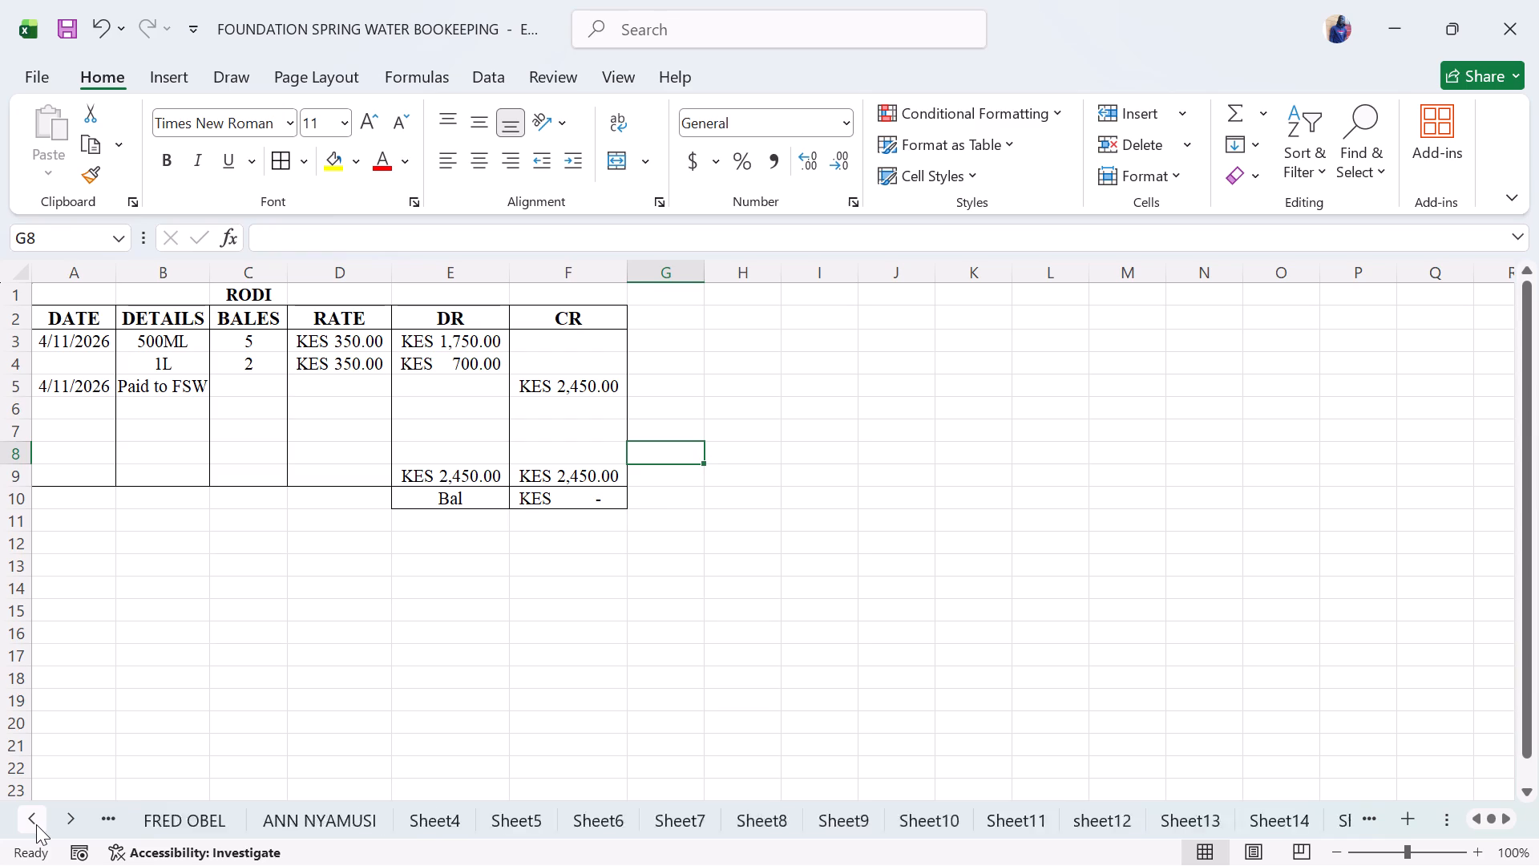
triple_click(36, 824)
left_click(36, 824)
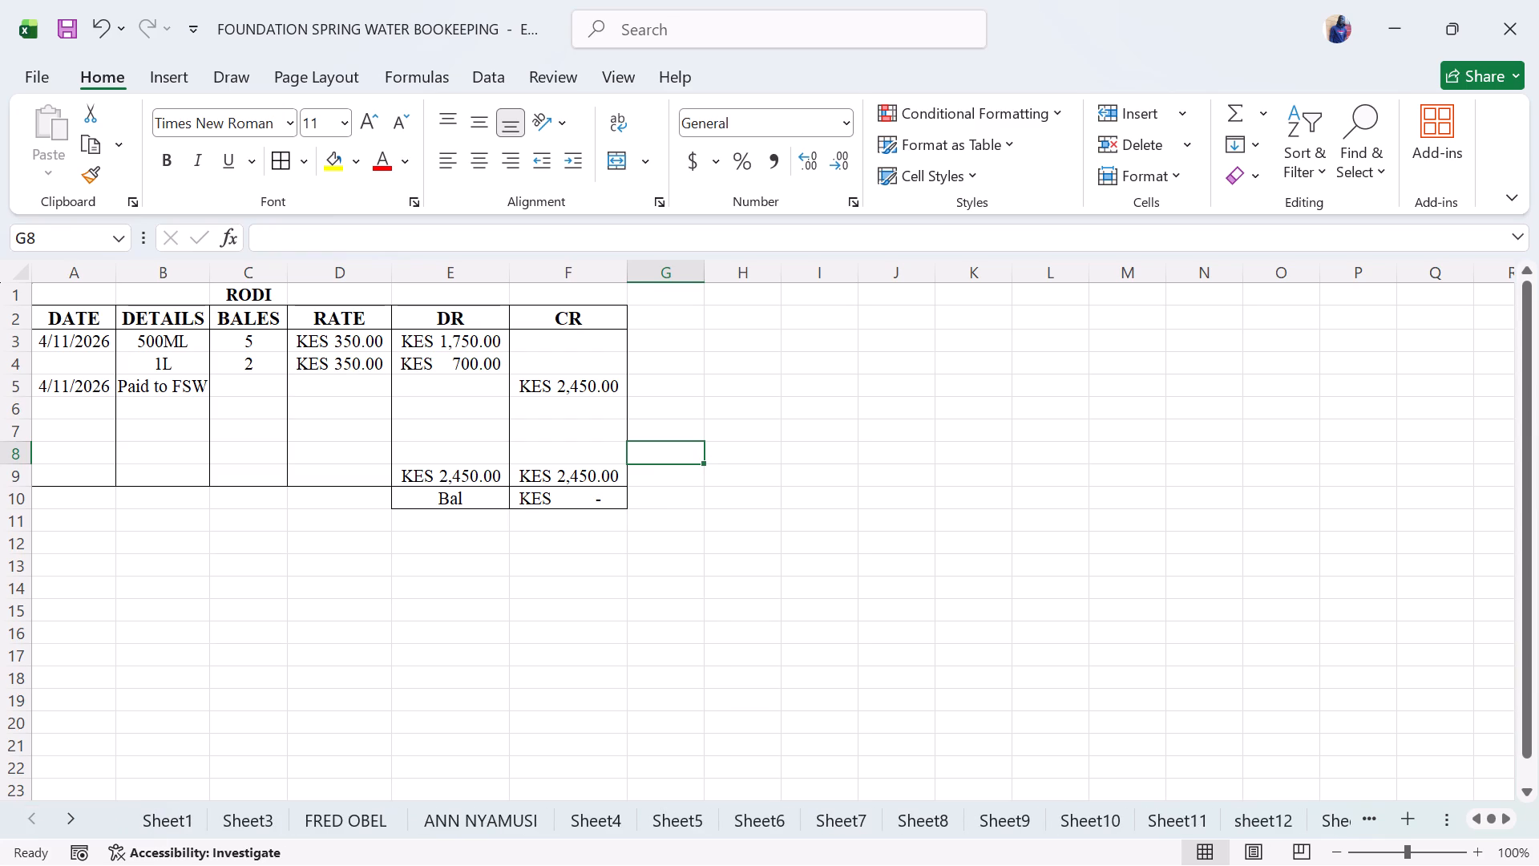
left_click(170, 818)
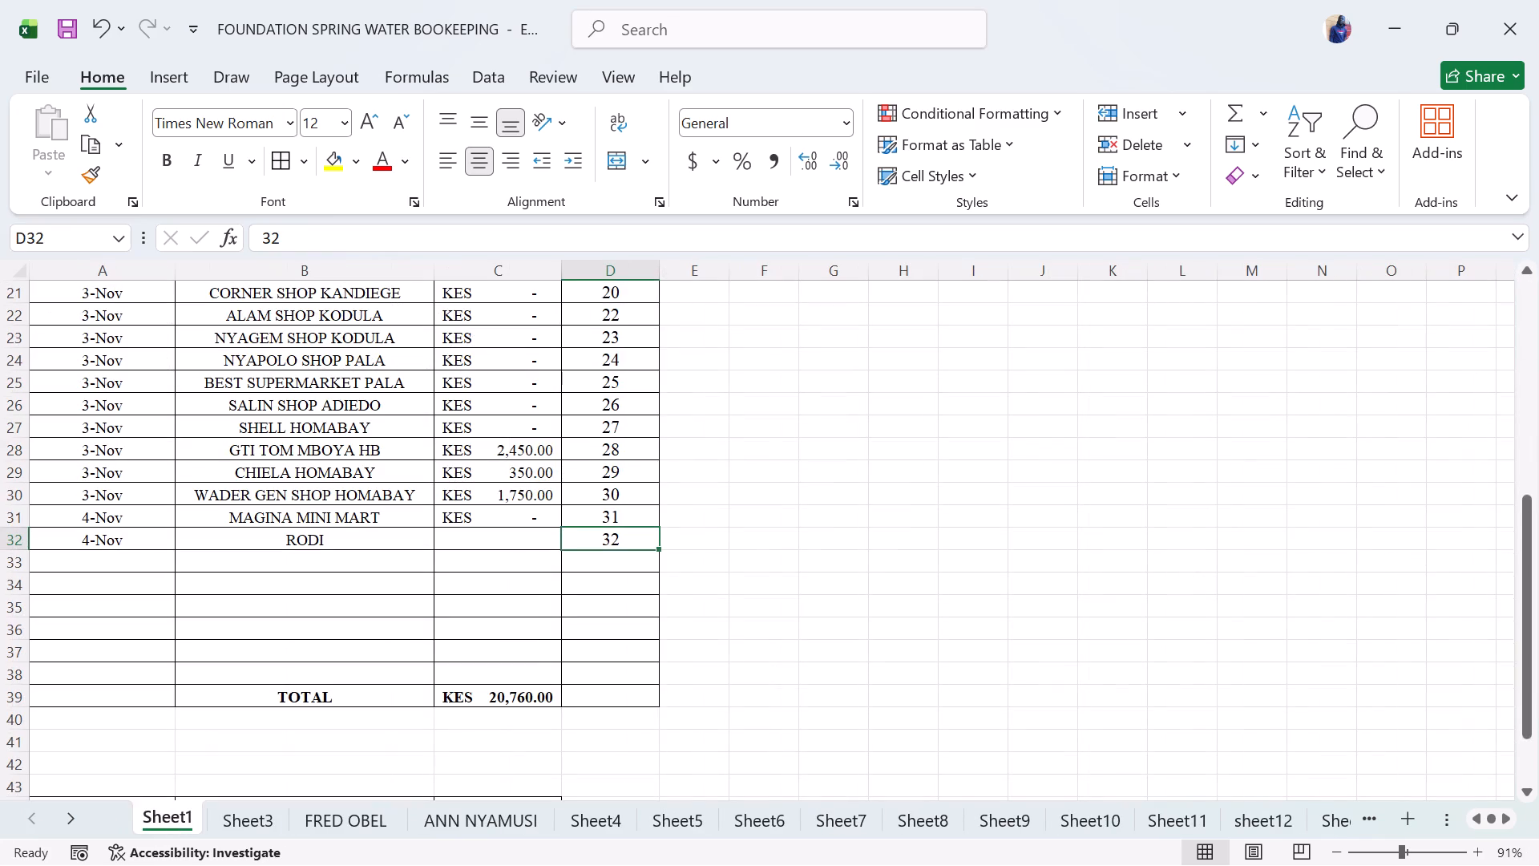
left_click(480, 532)
key("equal")
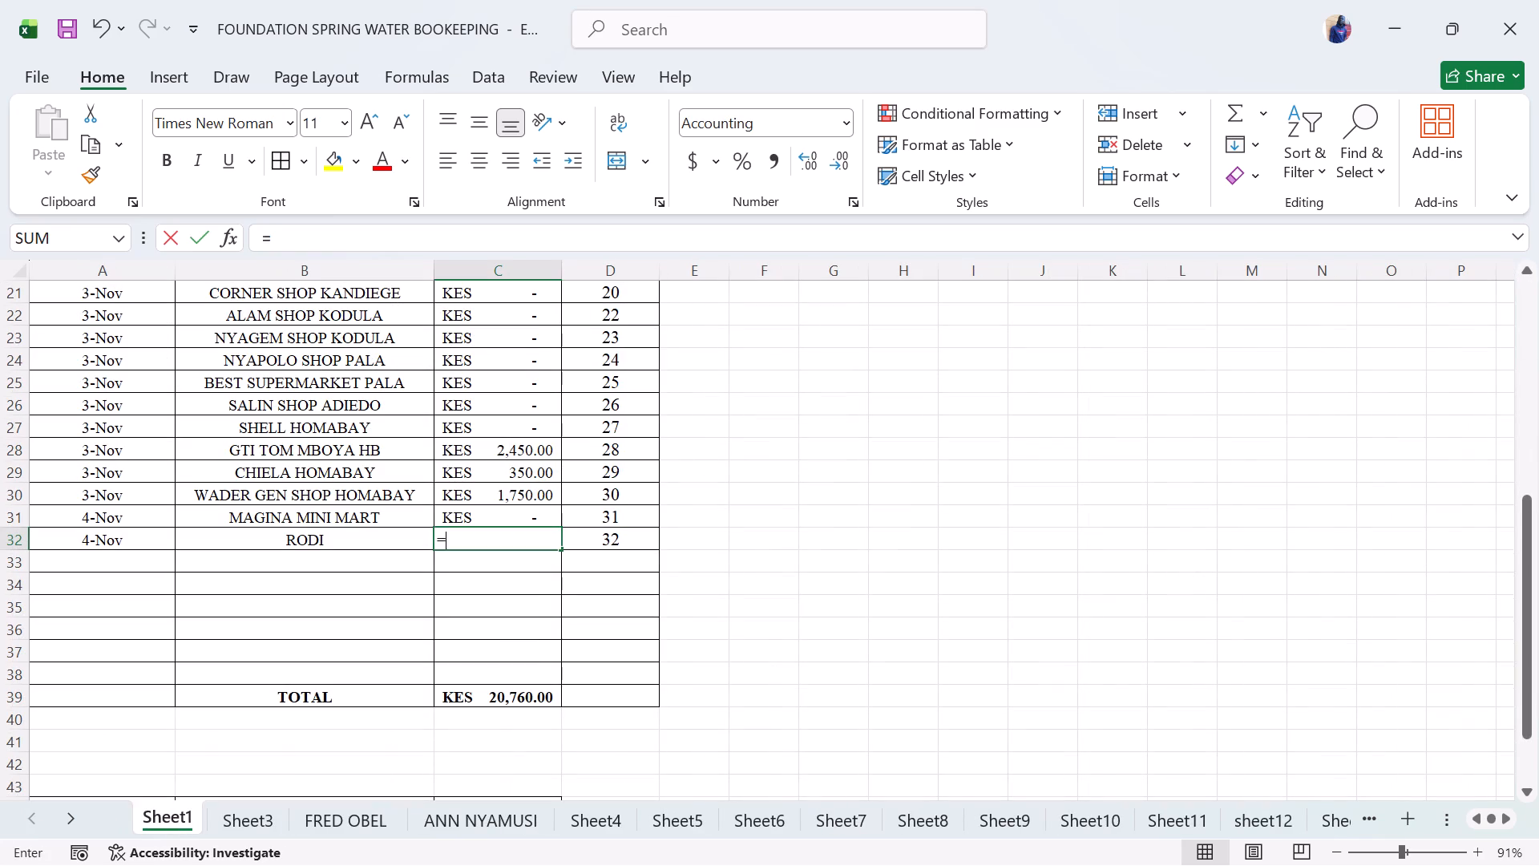
triple_click(77, 819)
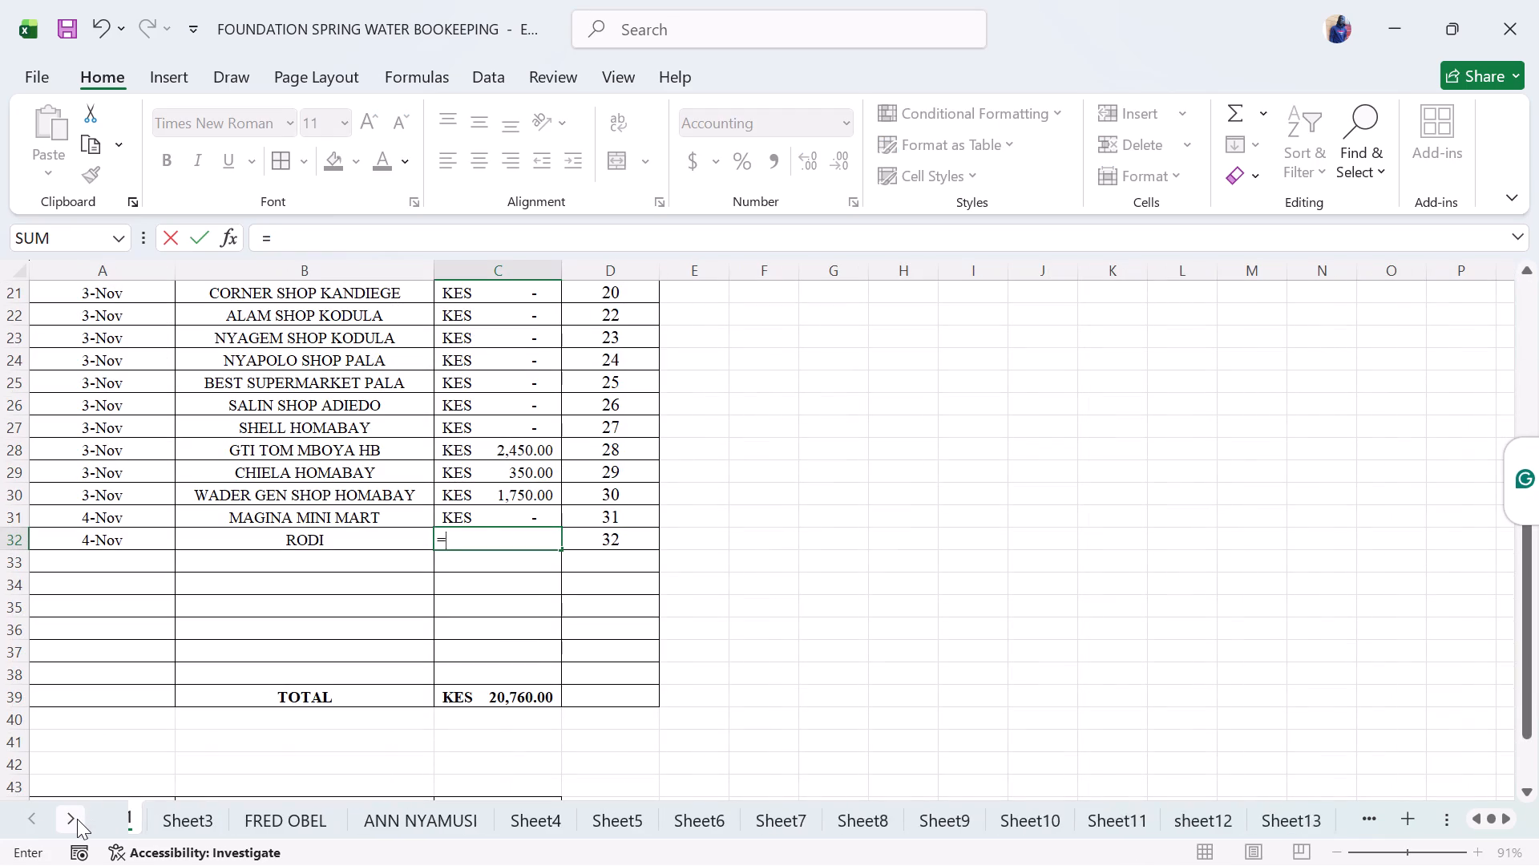
left_click(77, 819)
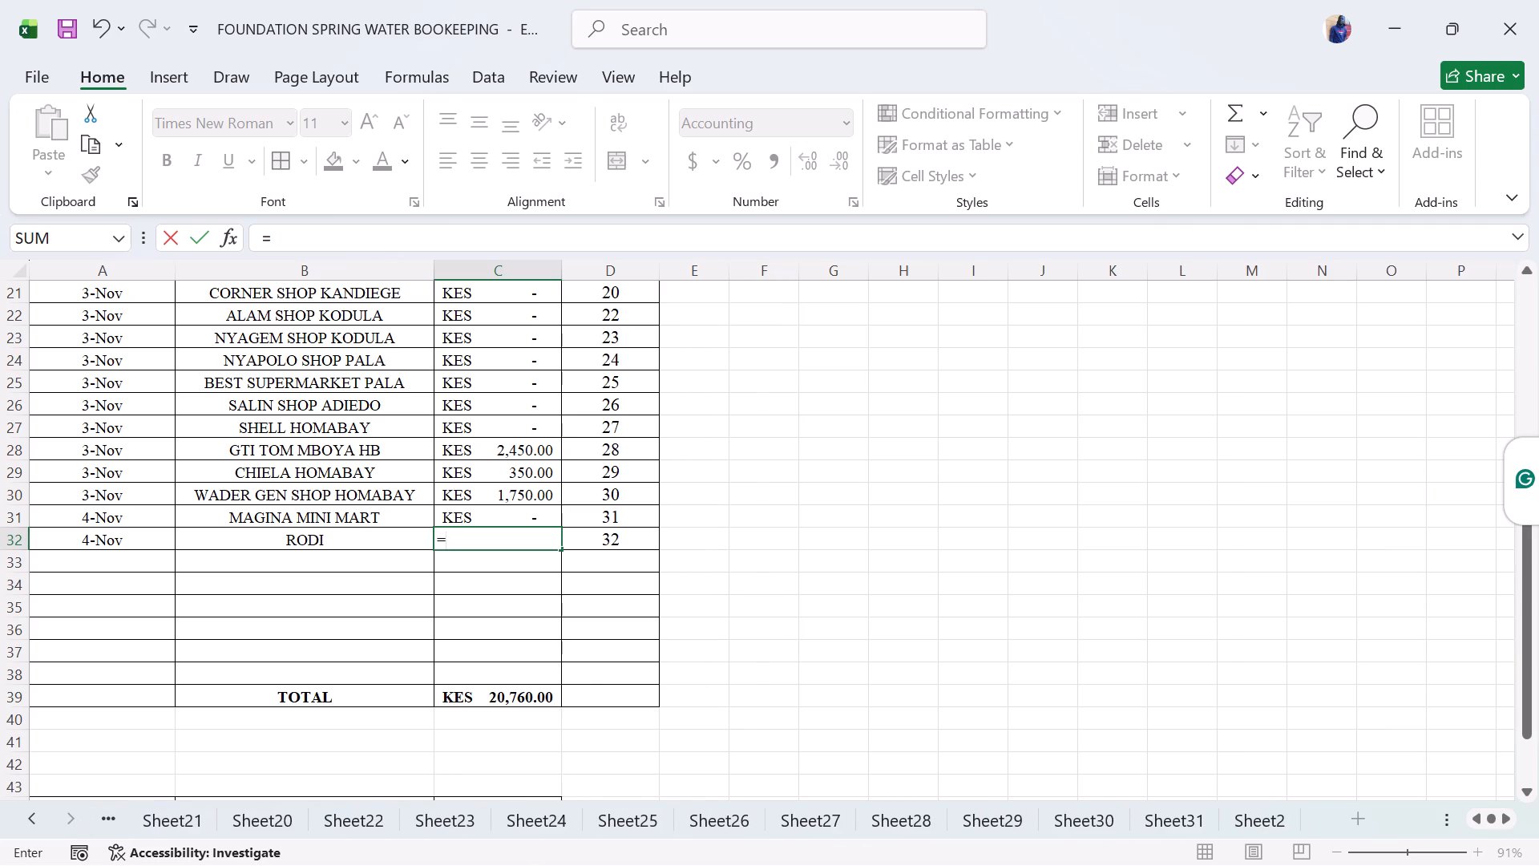
left_click(1242, 810)
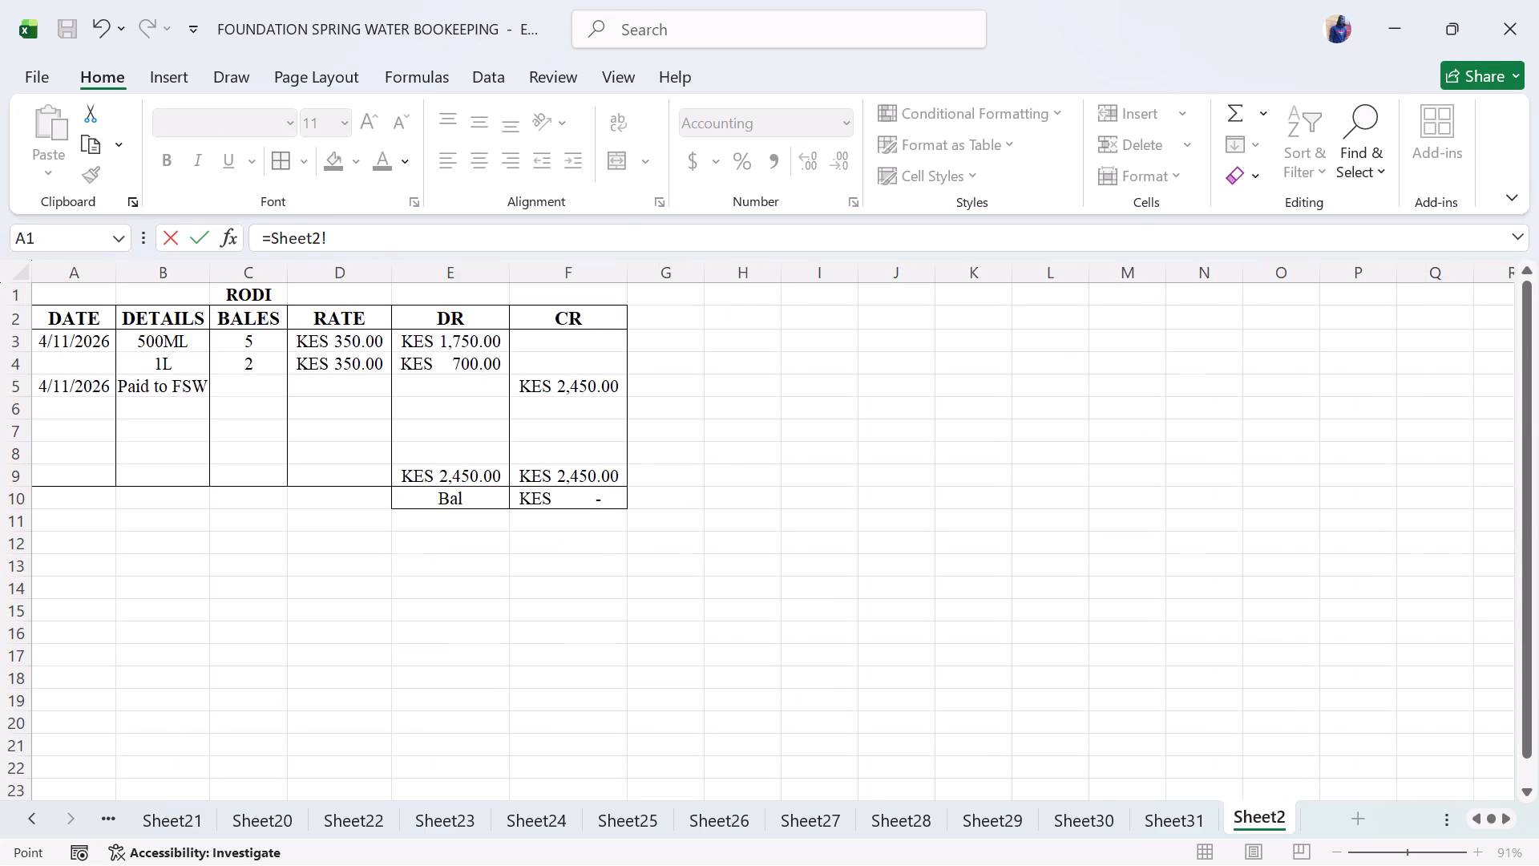
left_click(571, 495)
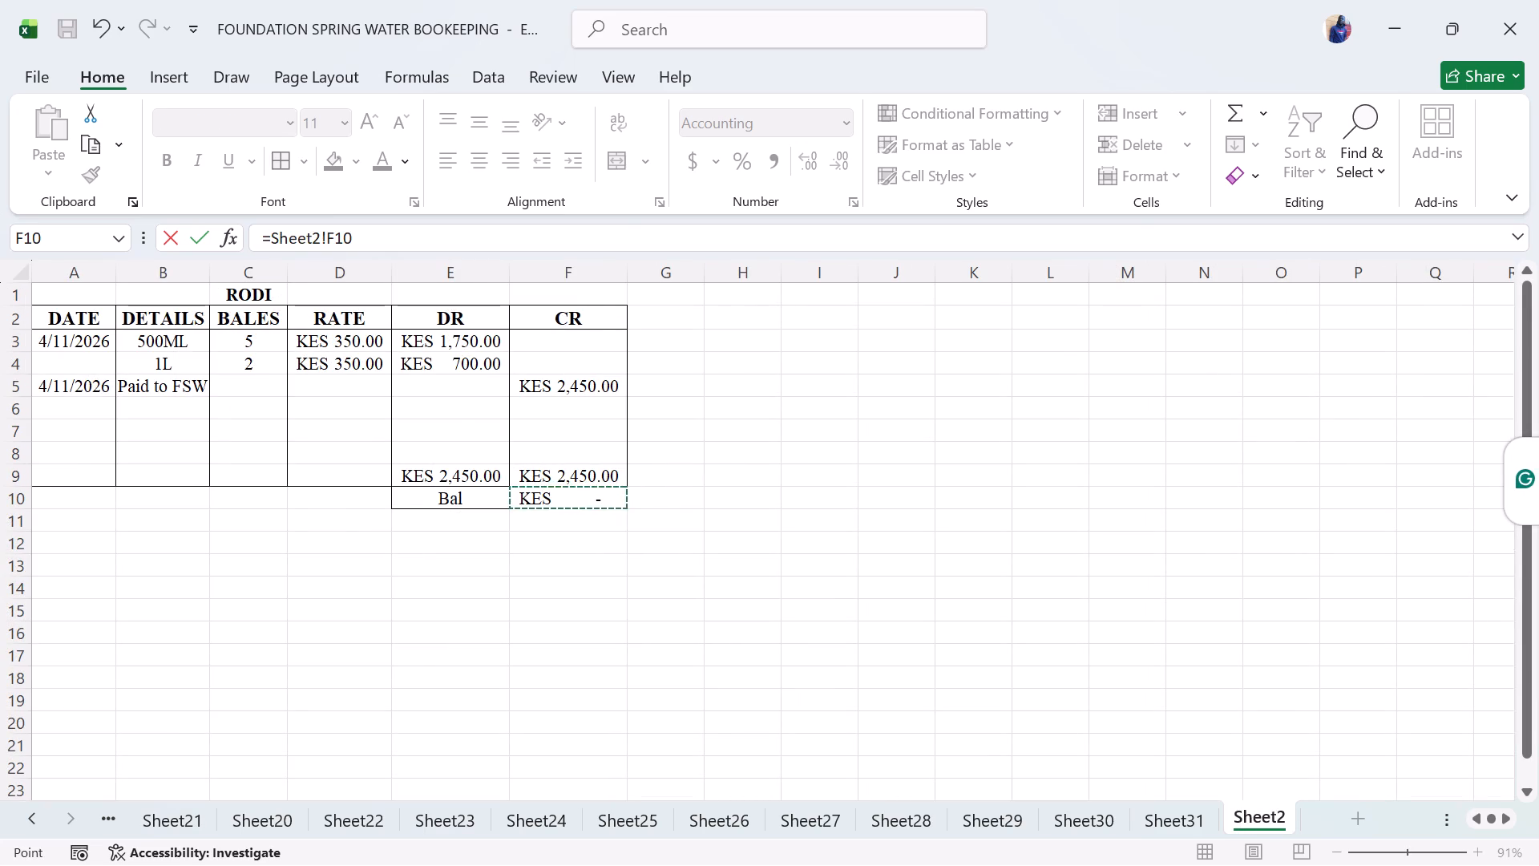
key("Return")
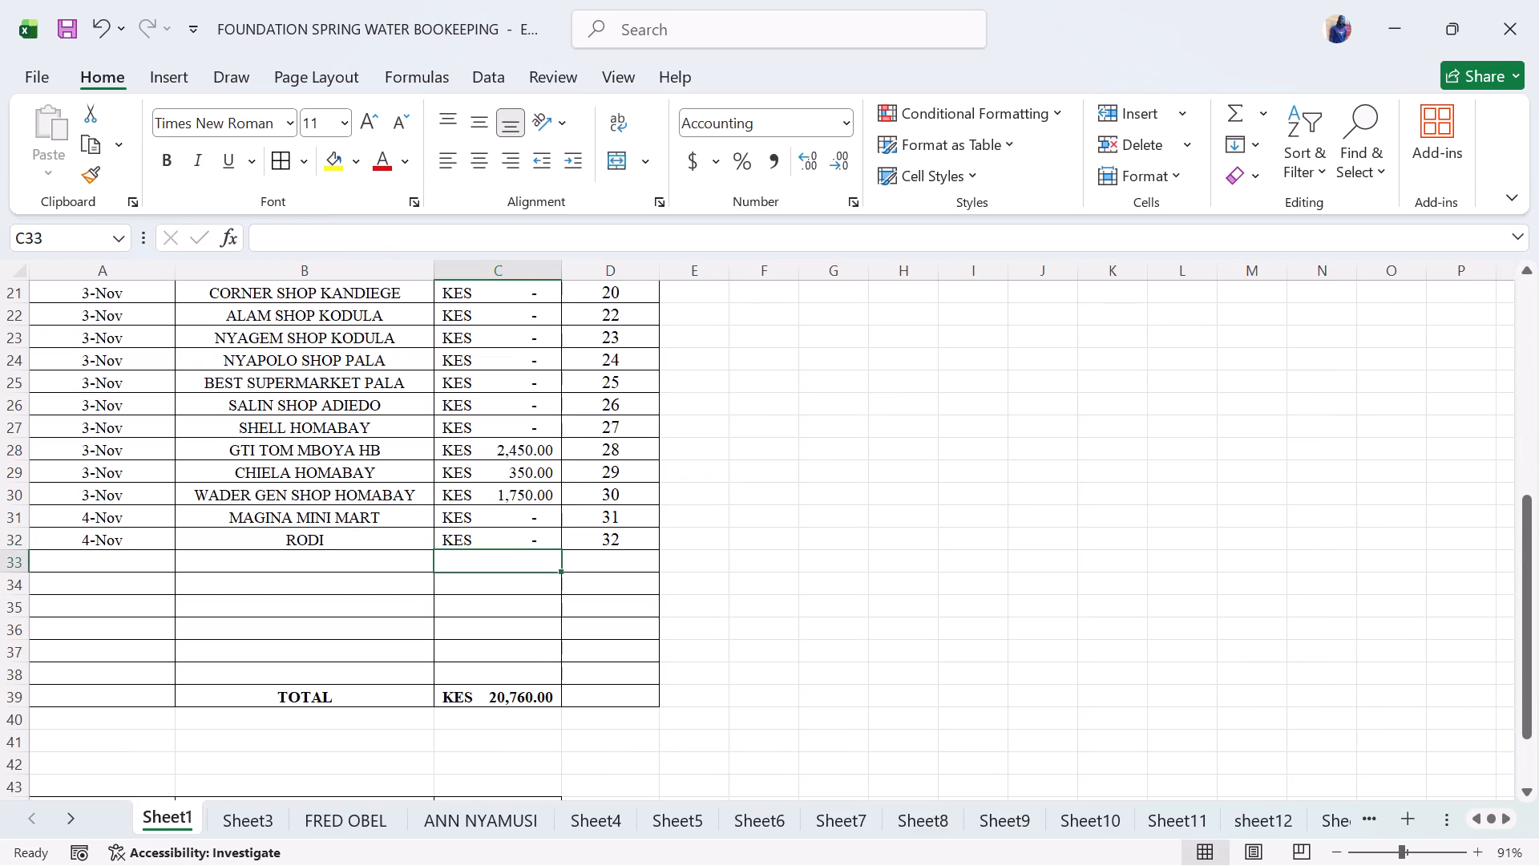
Set RODI's sheet number in D32 of the customer list to 2.
left_click(620, 544)
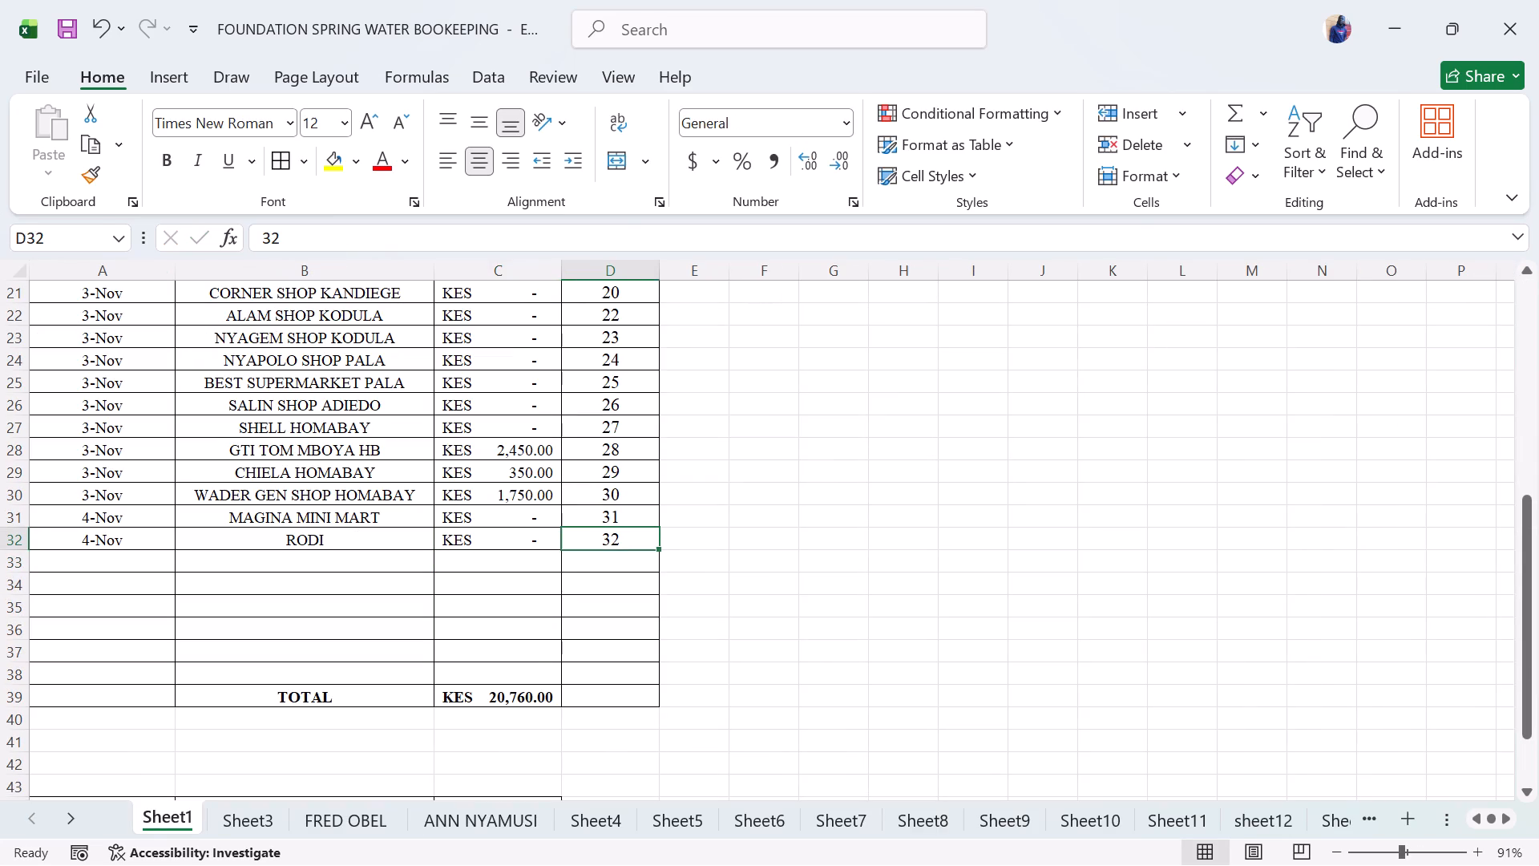
key("2")
Enter the date 4 nov in A33 of the customer list, in the row below RODI.
left_click(127, 558)
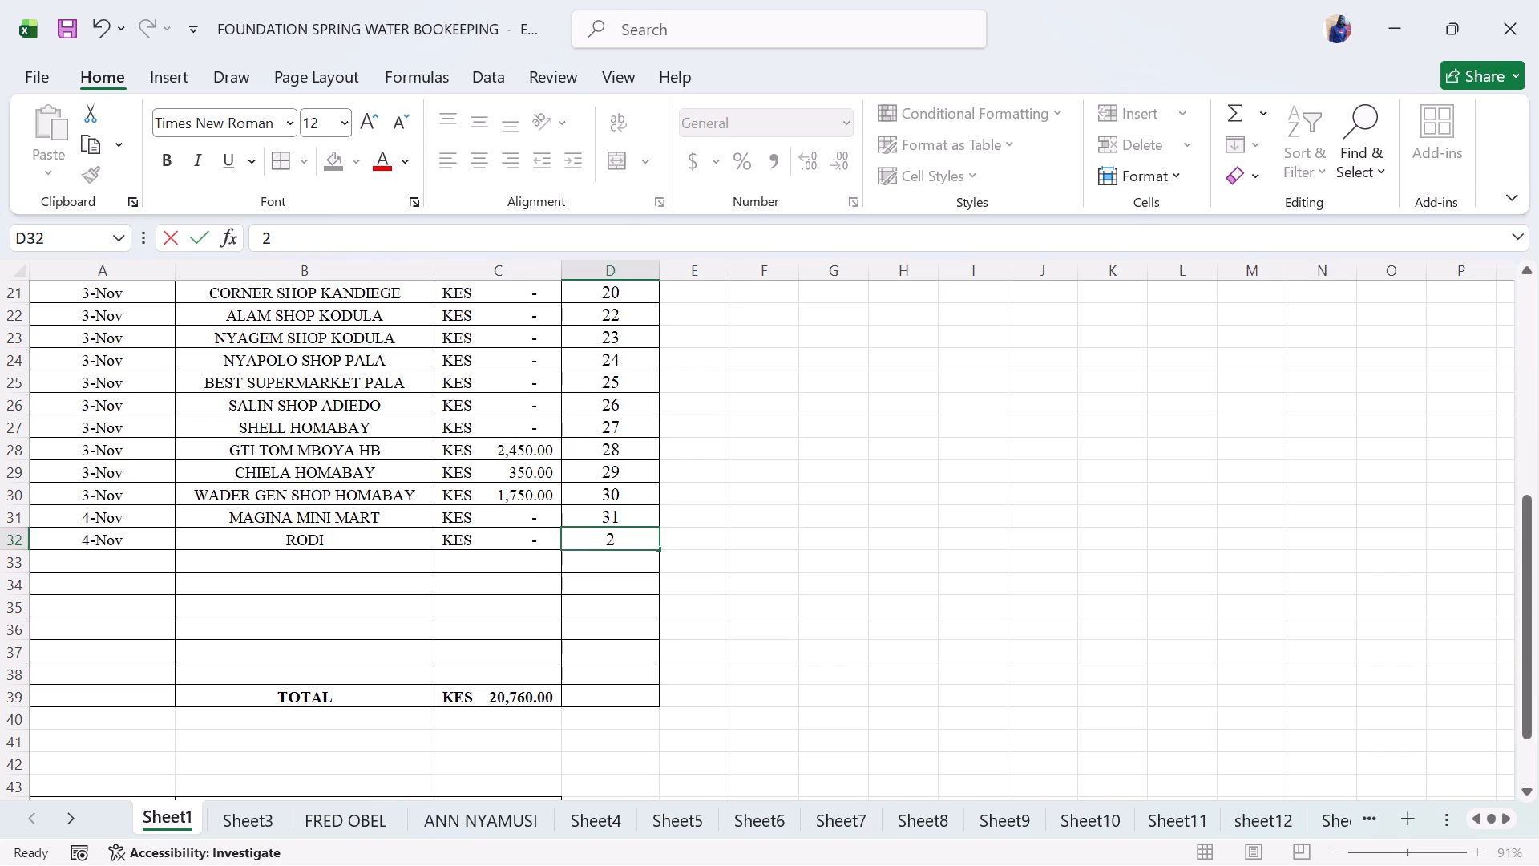
key("5")
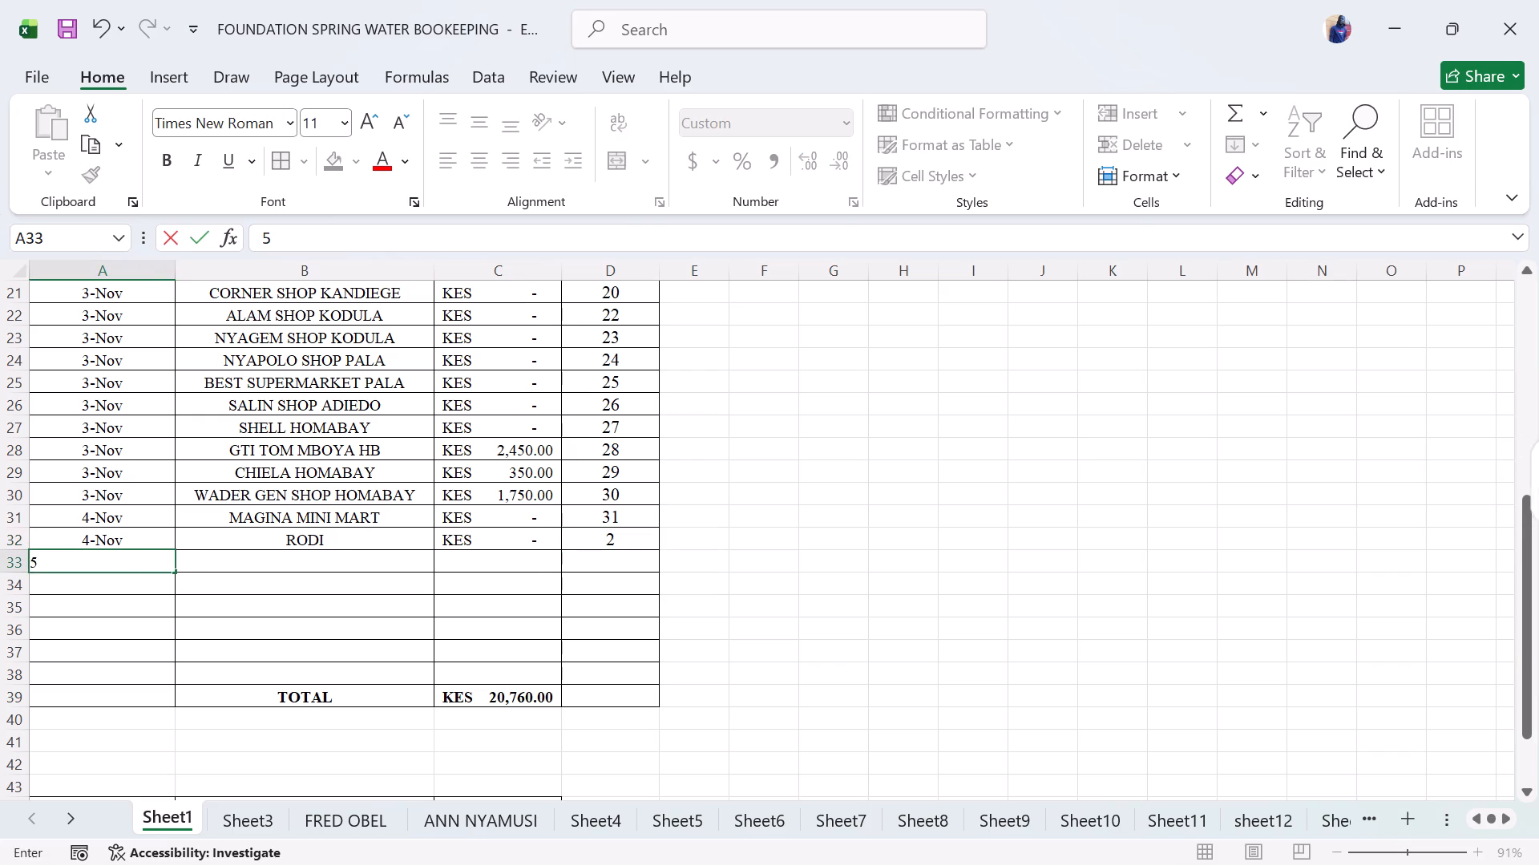
key("space")
type("nov")
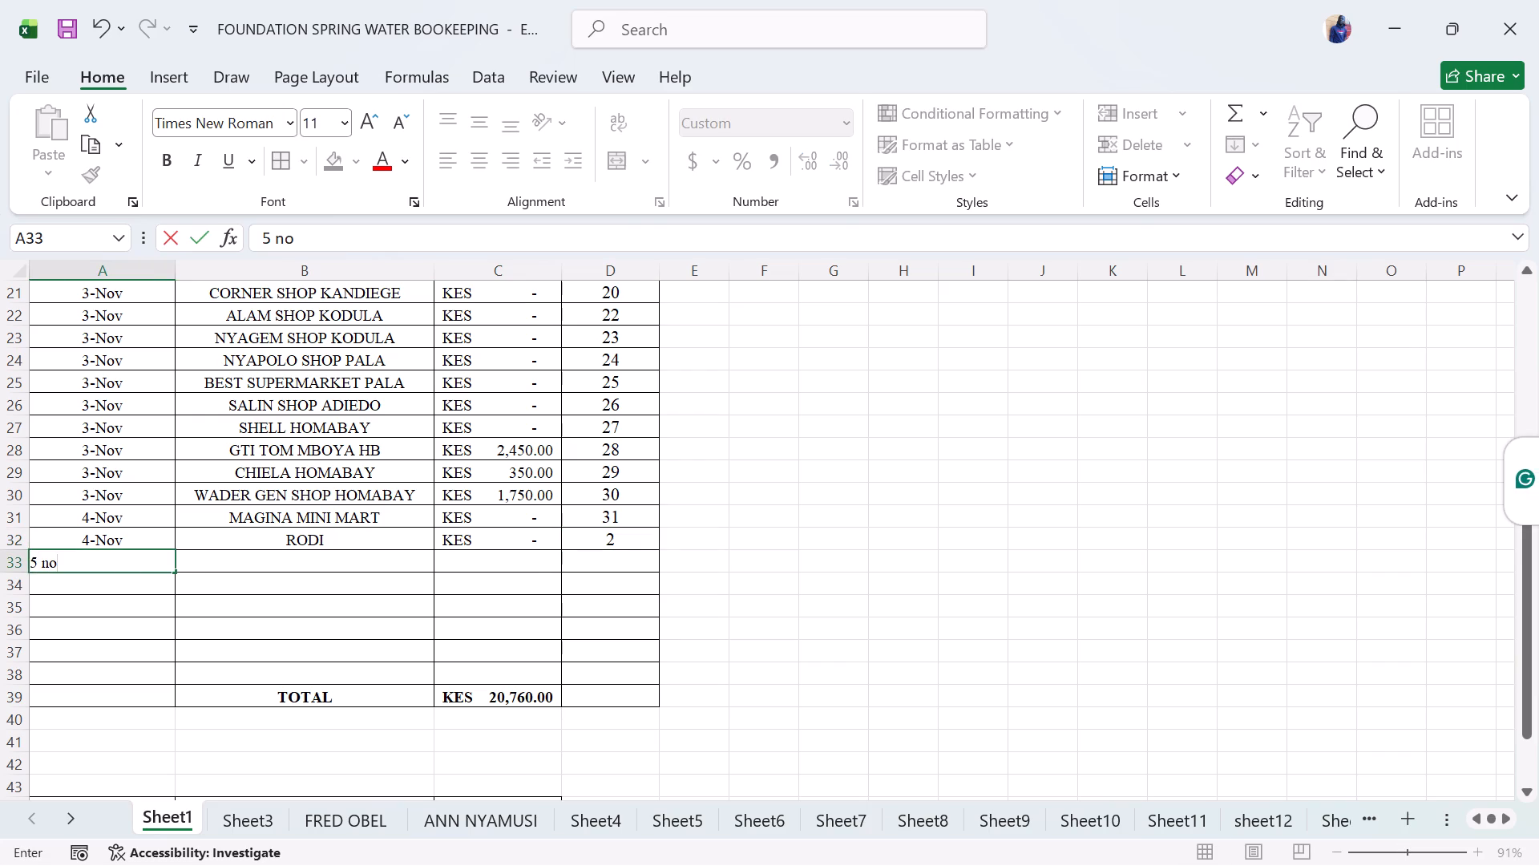
key("space")
key("BackSpace")
key("BackSpace")
key("BackSpace")
key("BackSpace")
key("BackSpace")
key("BackSpace")
type("4nov")
key("space")
key("BackSpace")
key("BackSpace")
key("BackSpace")
key("BackSpace")
key("space")
type("nov")
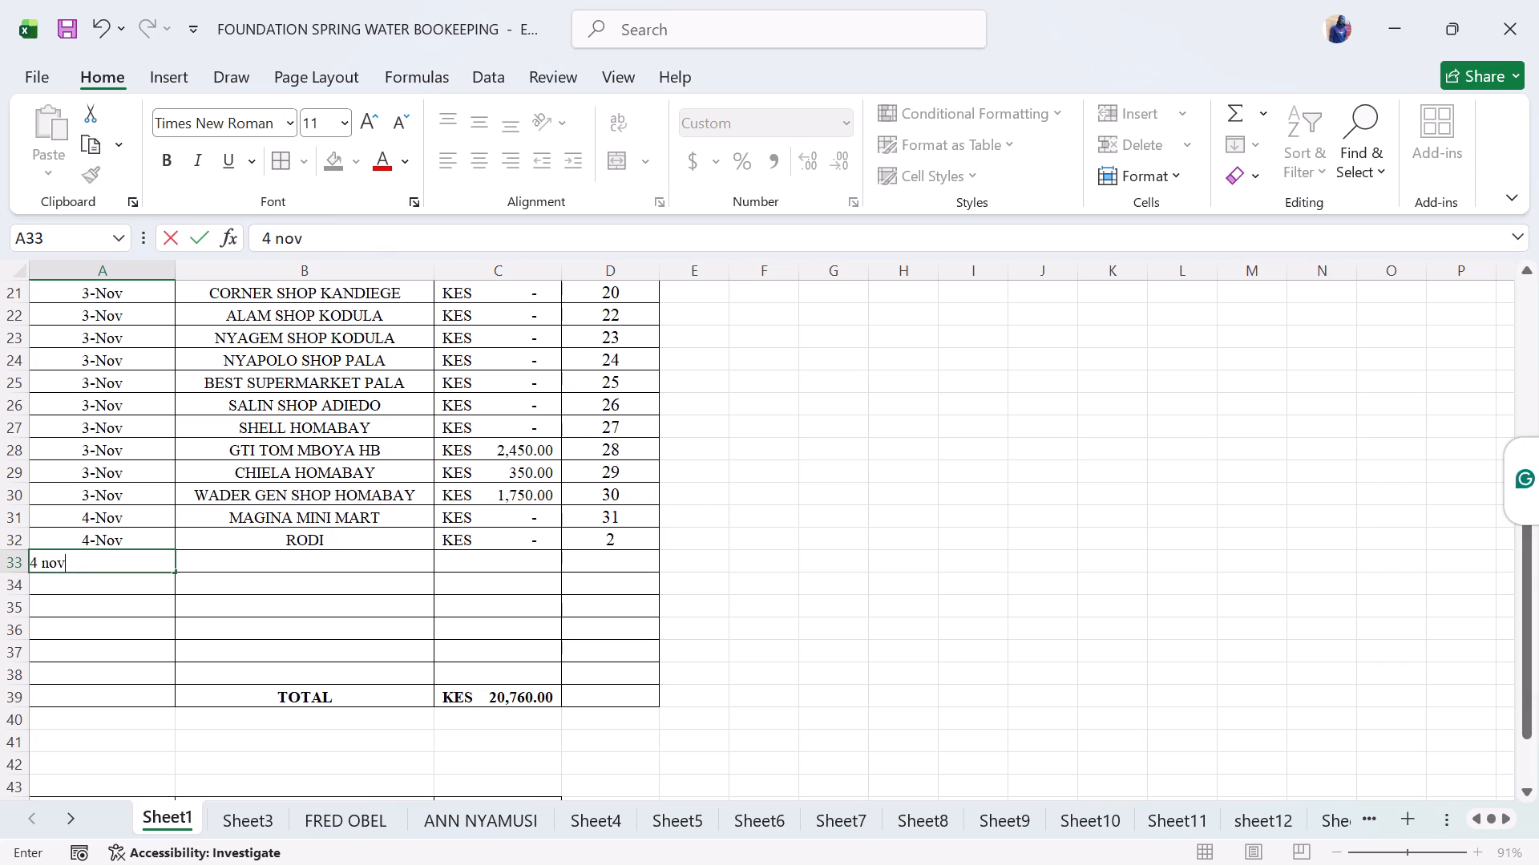
Enter the customer name MIN JANABI SHOP in B33, beside the new date.
left_click(322, 560)
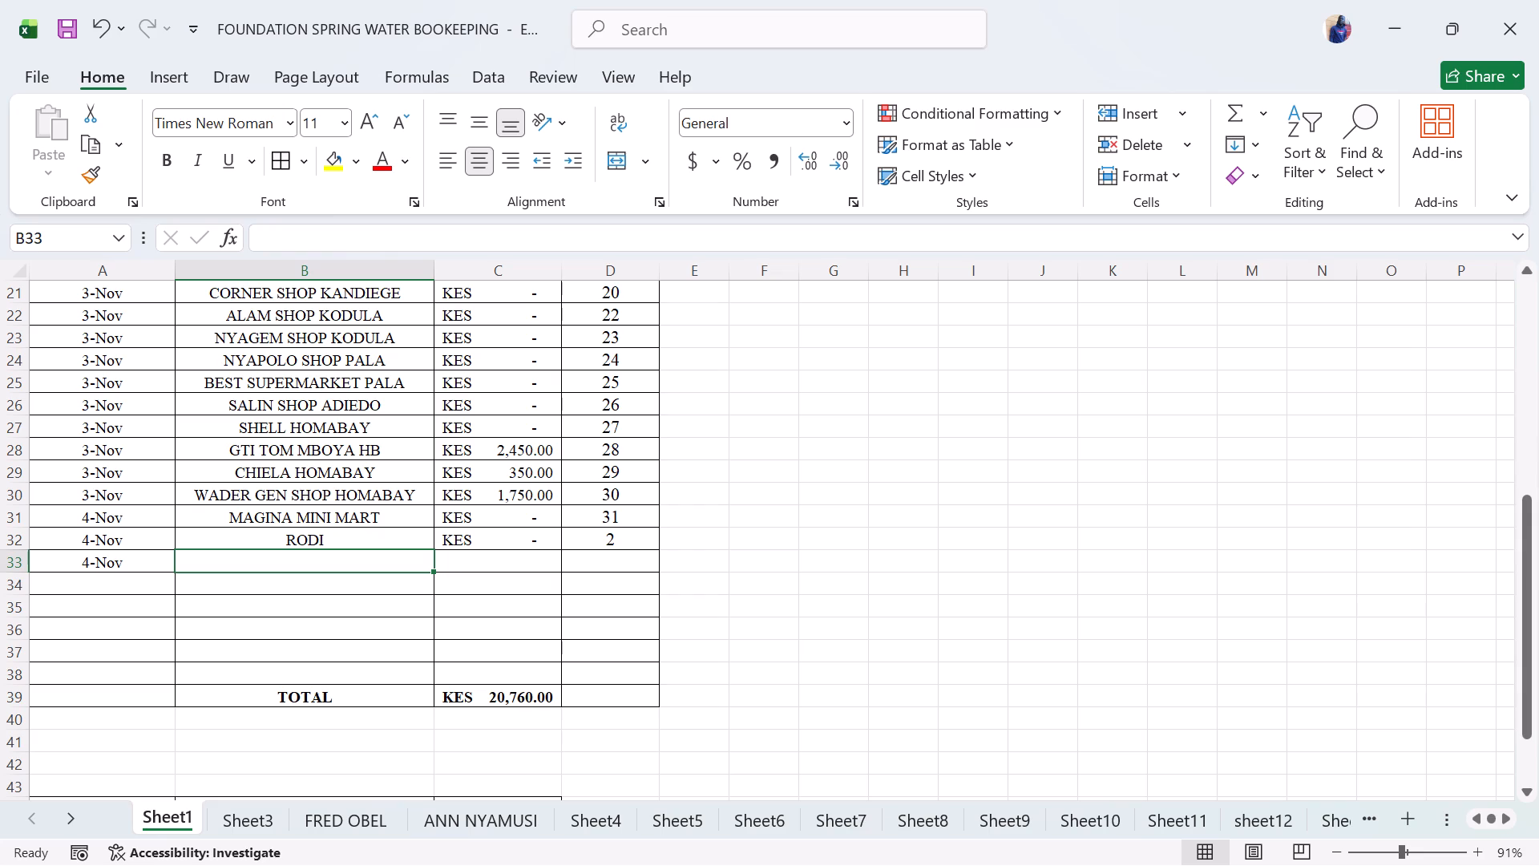
type("MIN JANABI SH")
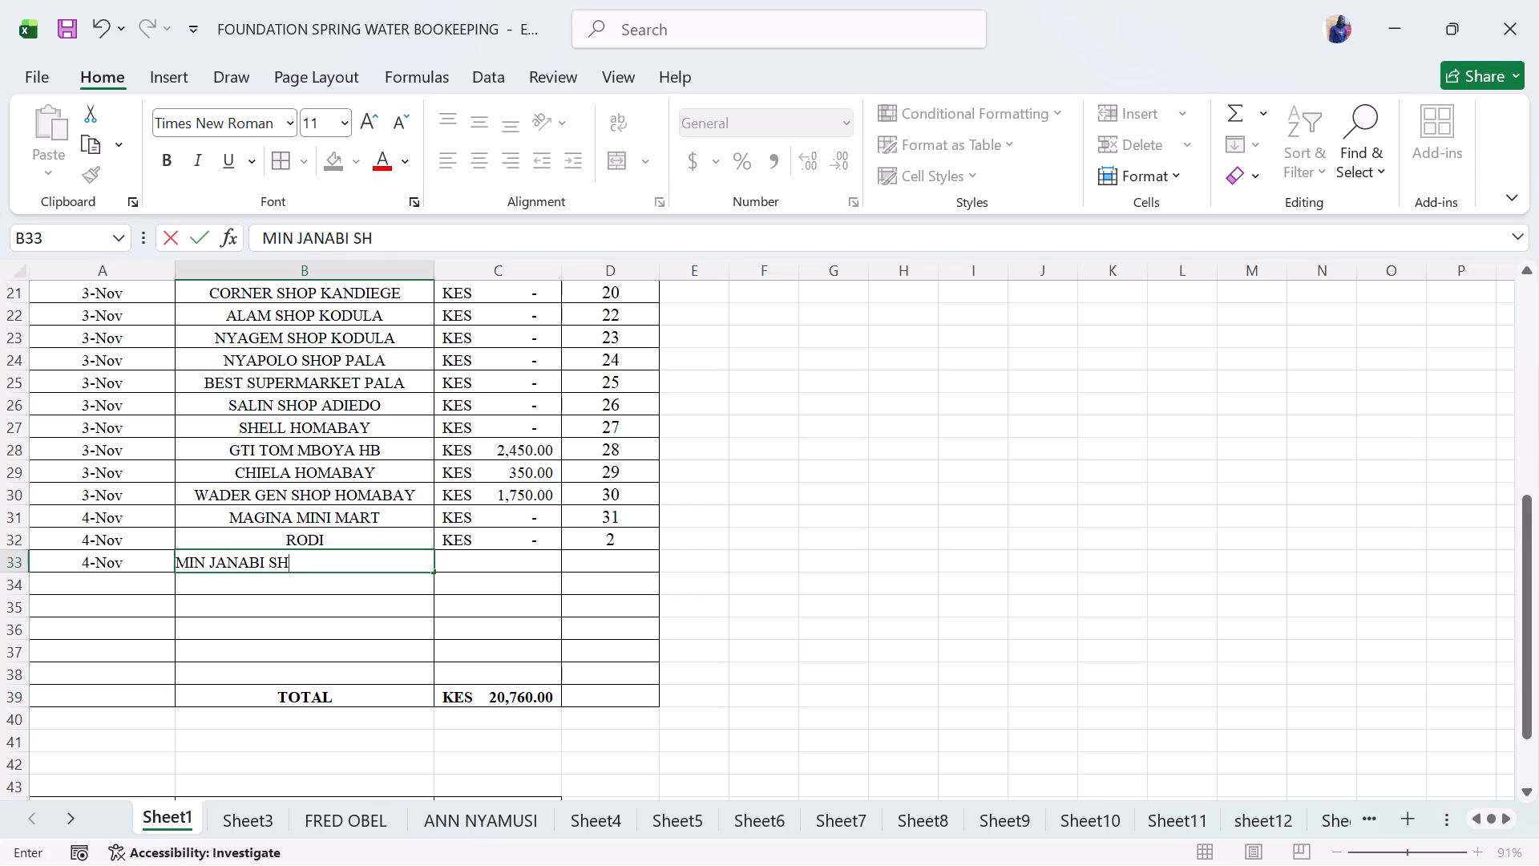
type("OP")
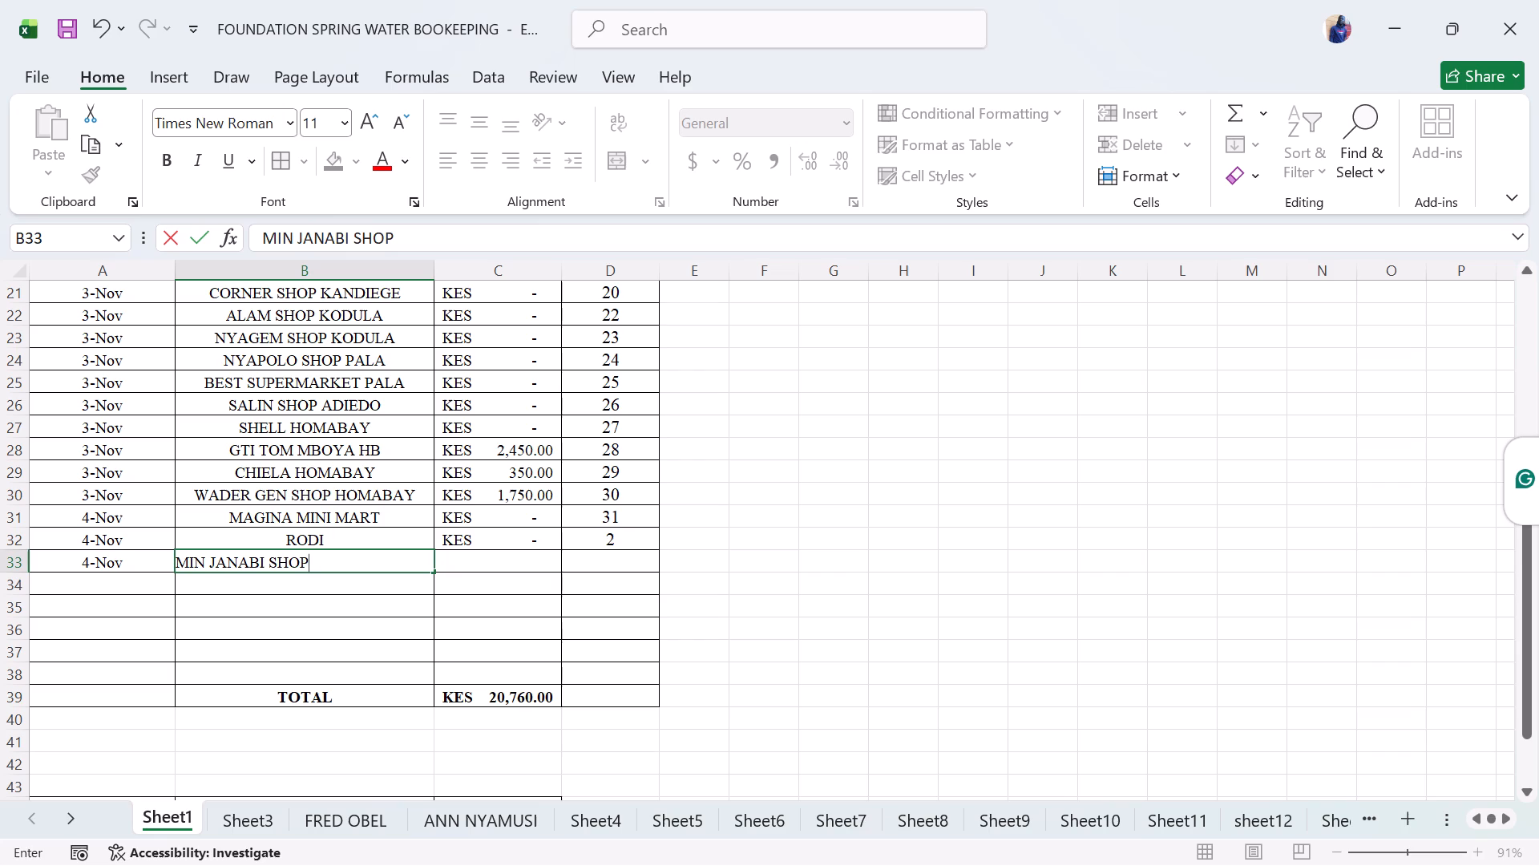
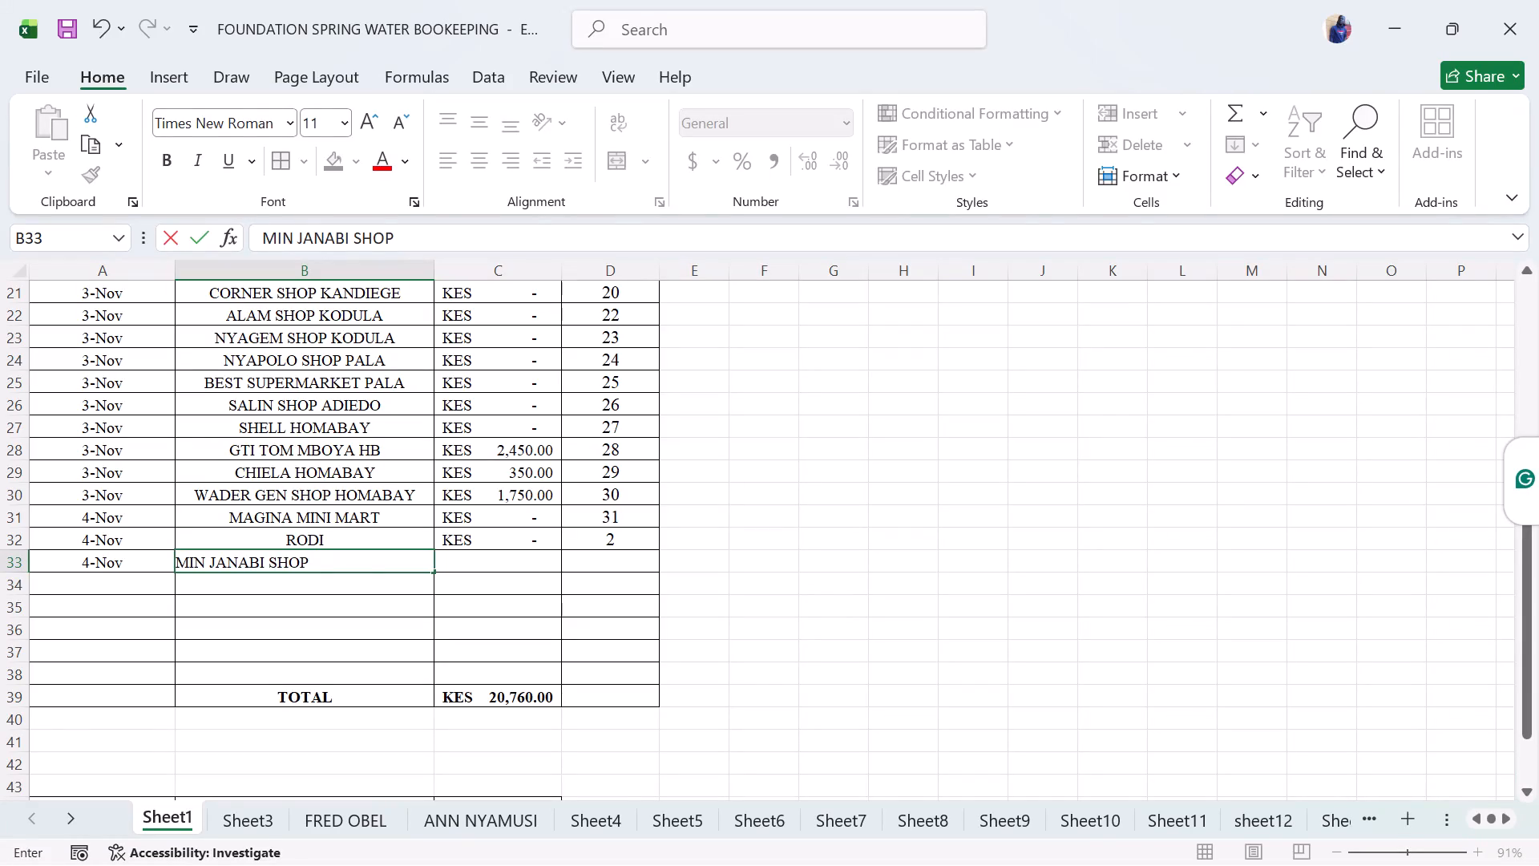
Set MIN JANABI SHOP's sheet number in D33 of the customer list to 32.
left_click(483, 571)
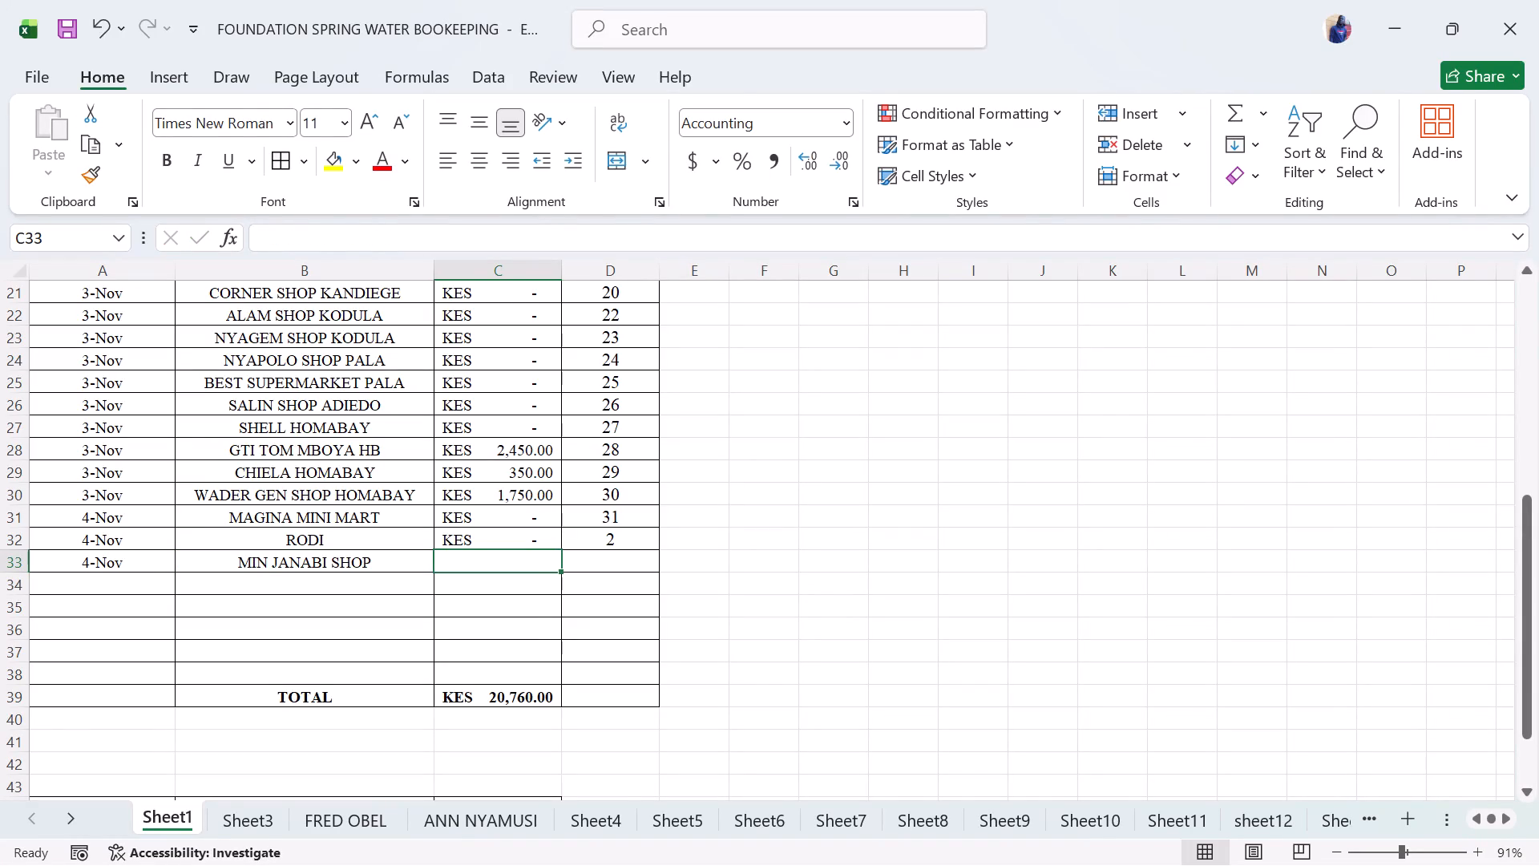
double_click(608, 557)
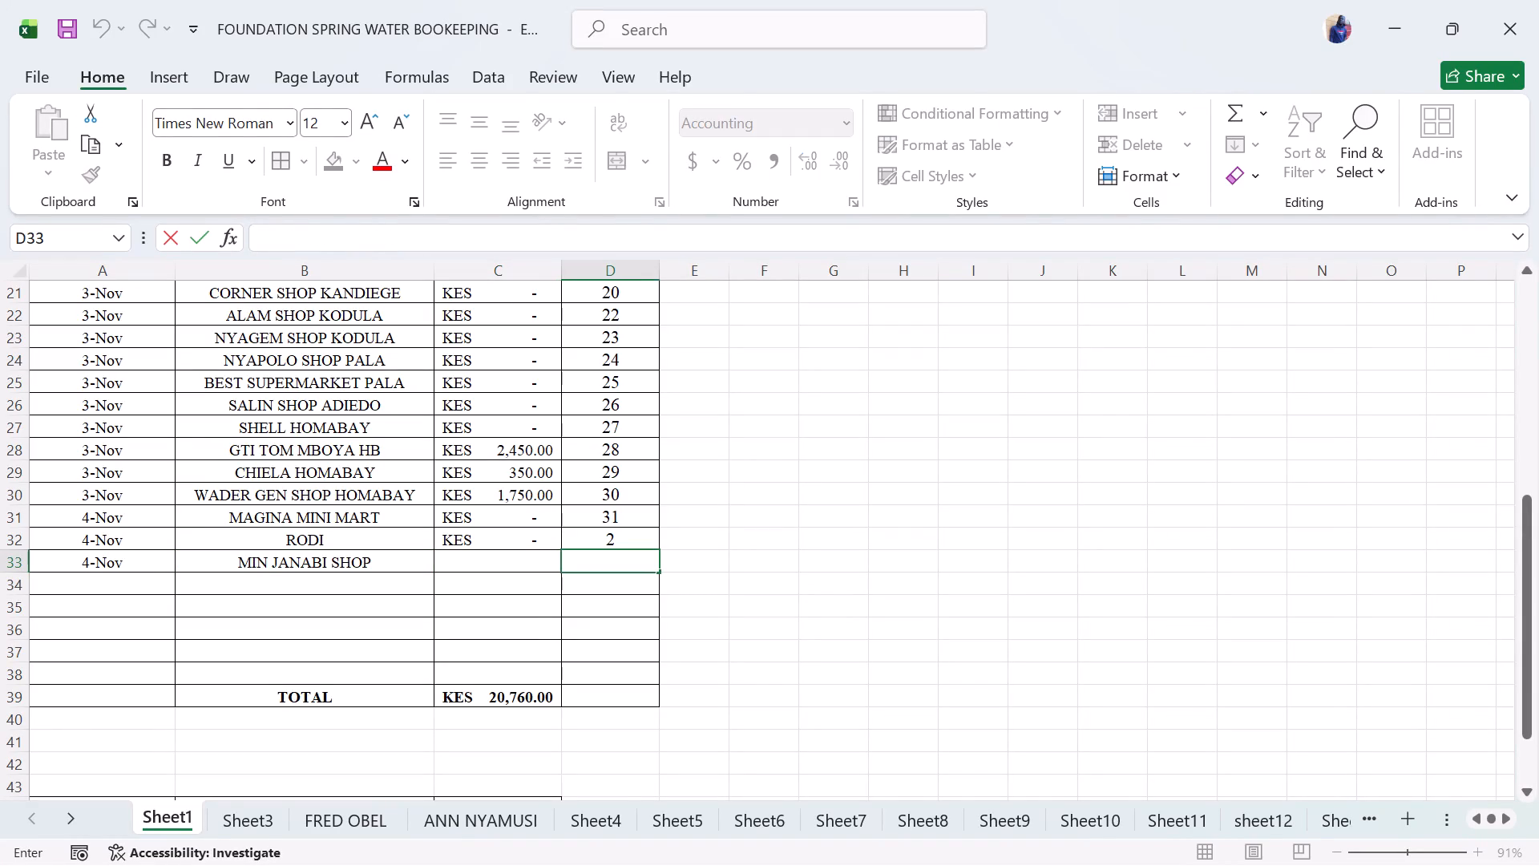
type("32")
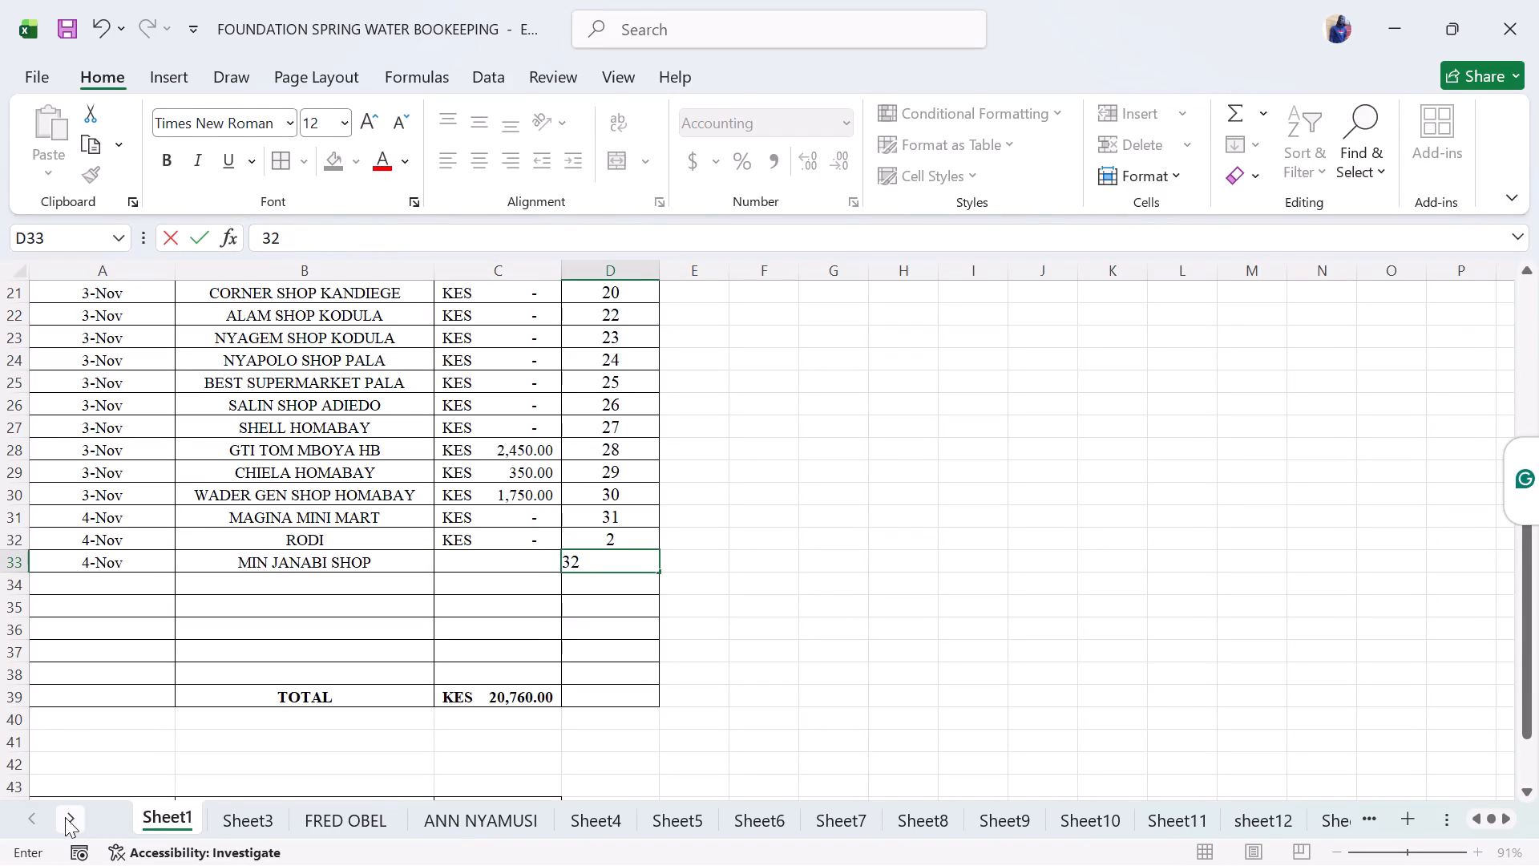
left_click(220, 814)
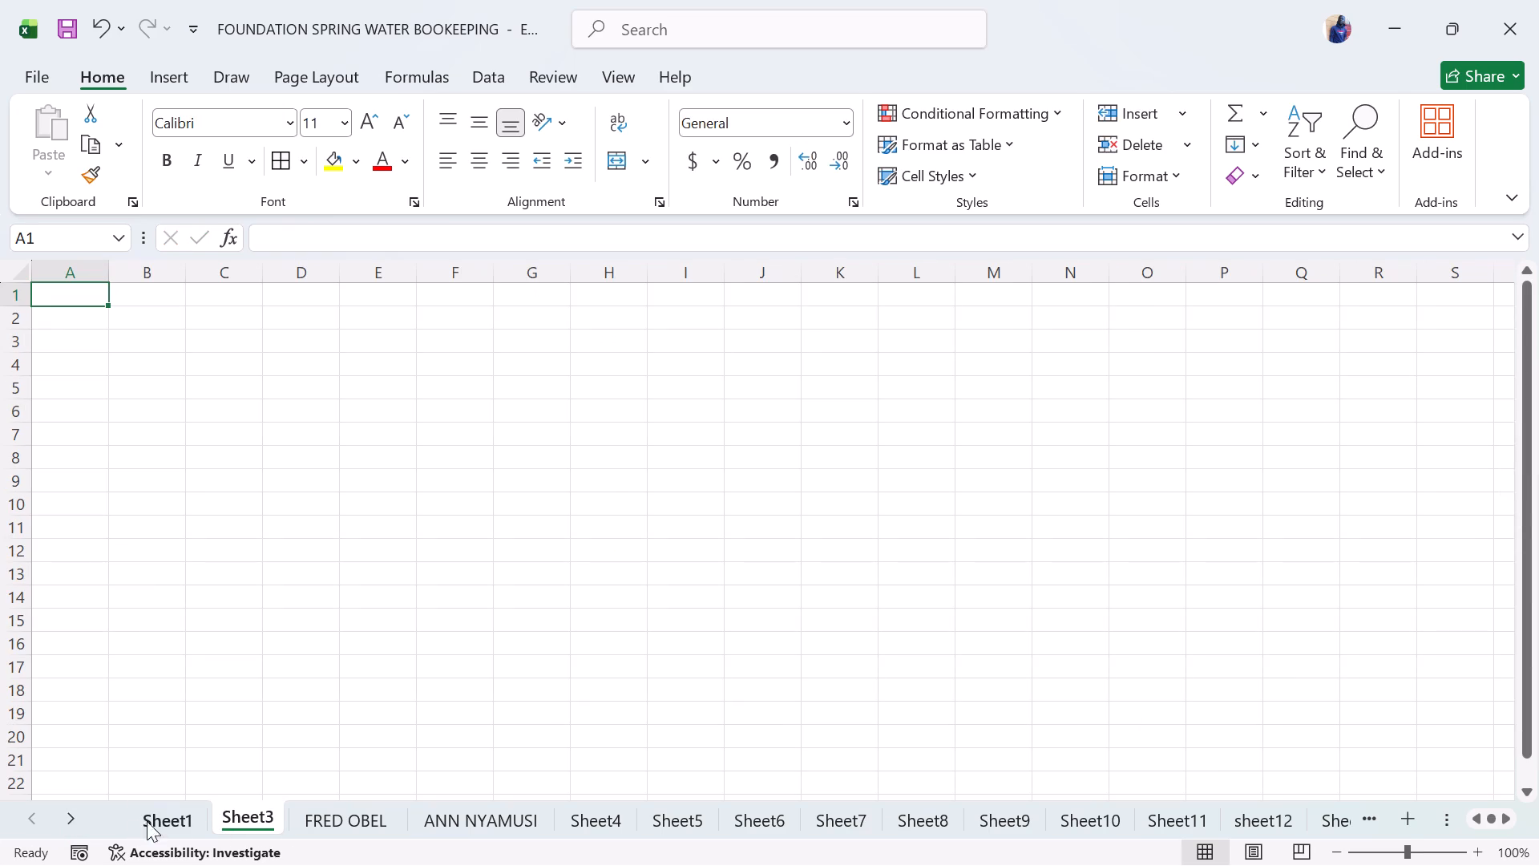
left_click(172, 820)
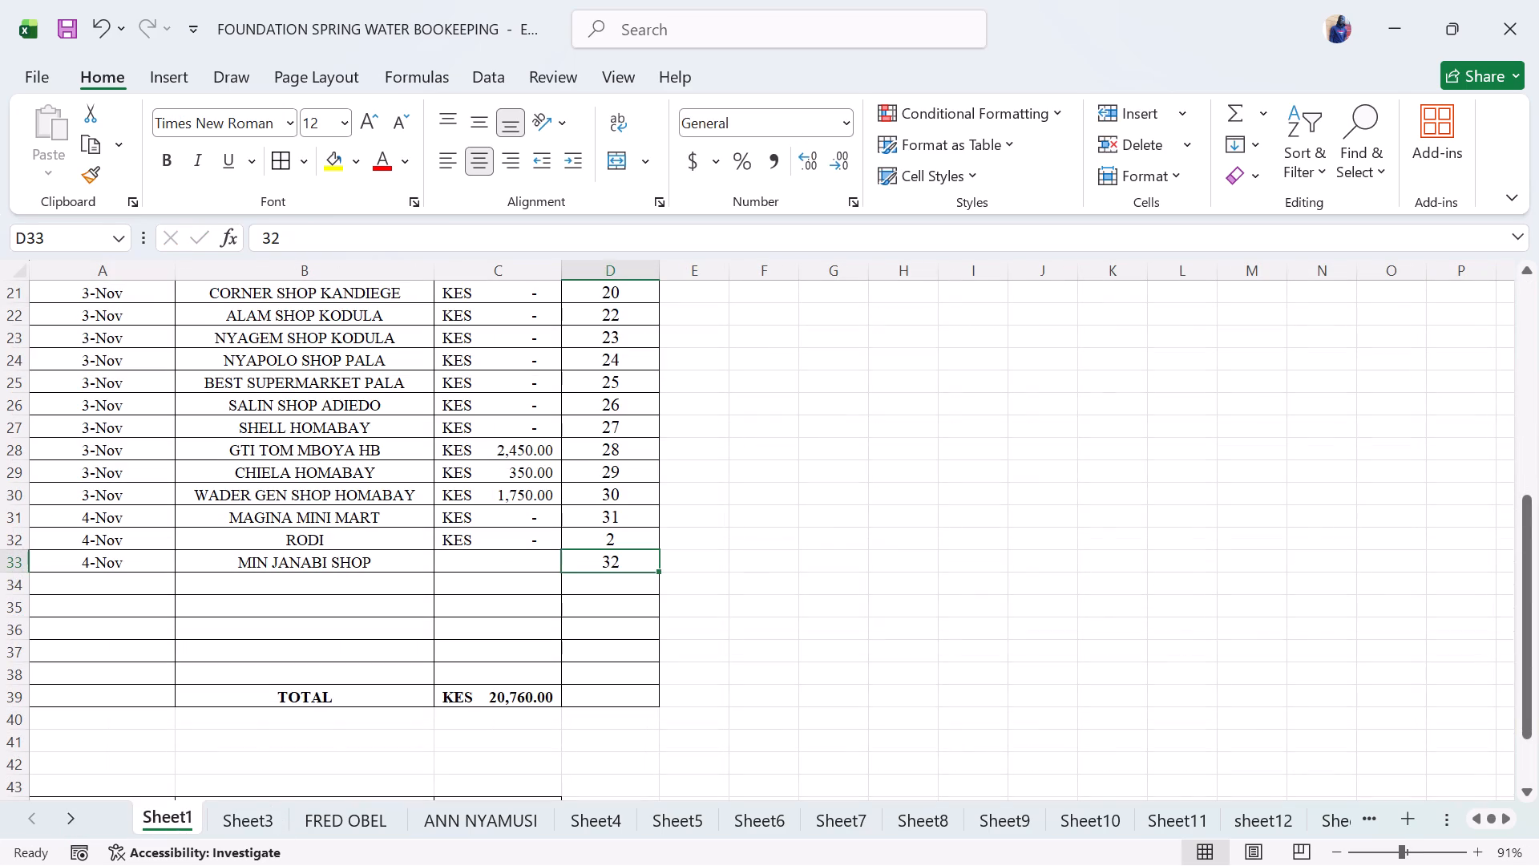
Copy the DATE to CR header row from the customer account sheet just after Sheet3 into row 2 of Sheet3, starting at A2.
left_click(251, 813)
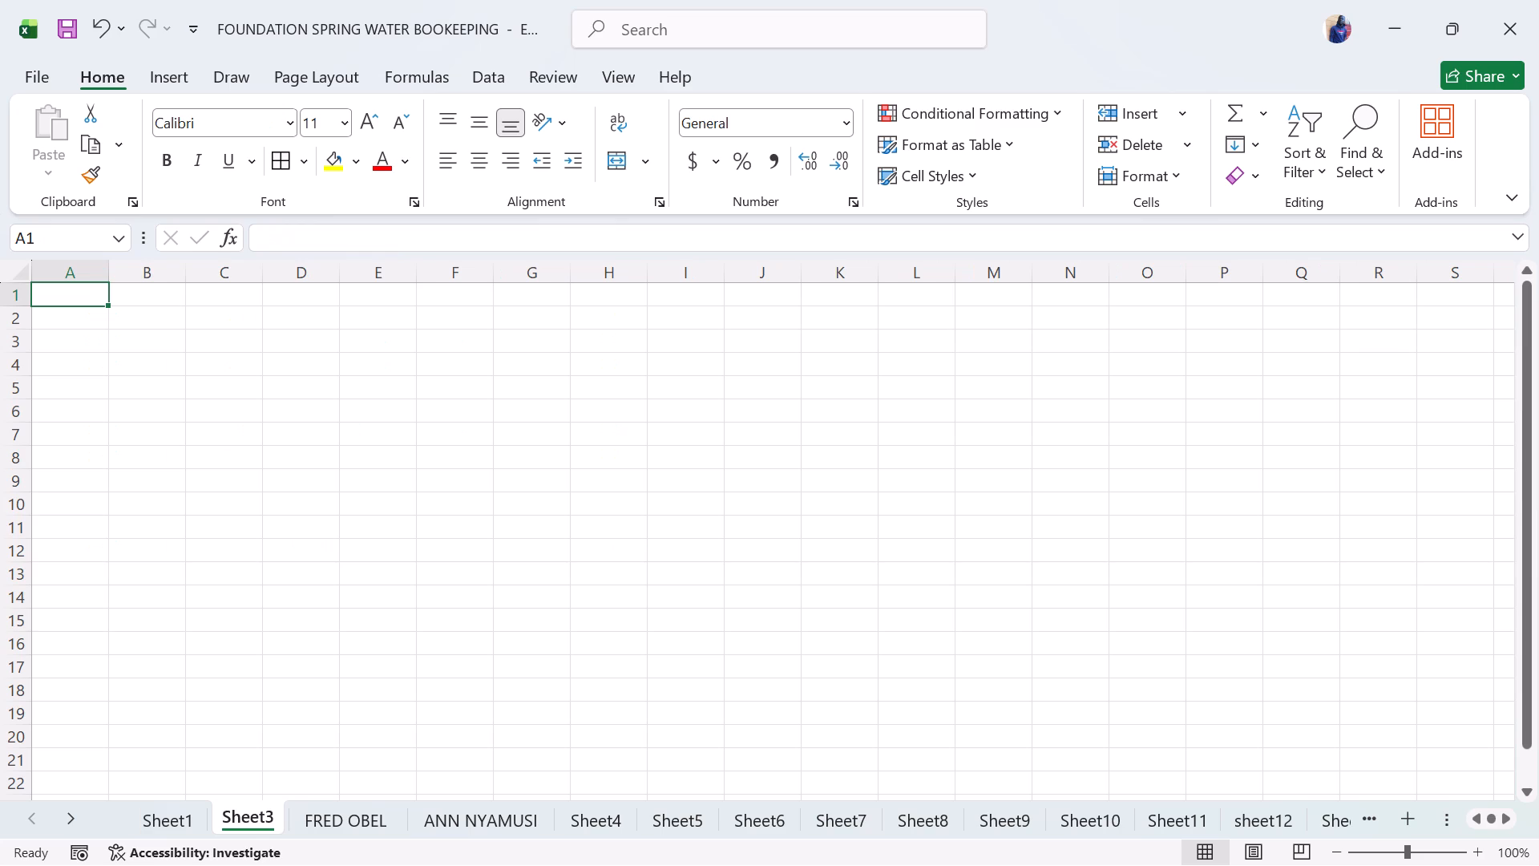
left_click(77, 310)
left_click(338, 811)
left_click_drag(135, 324, 422, 311)
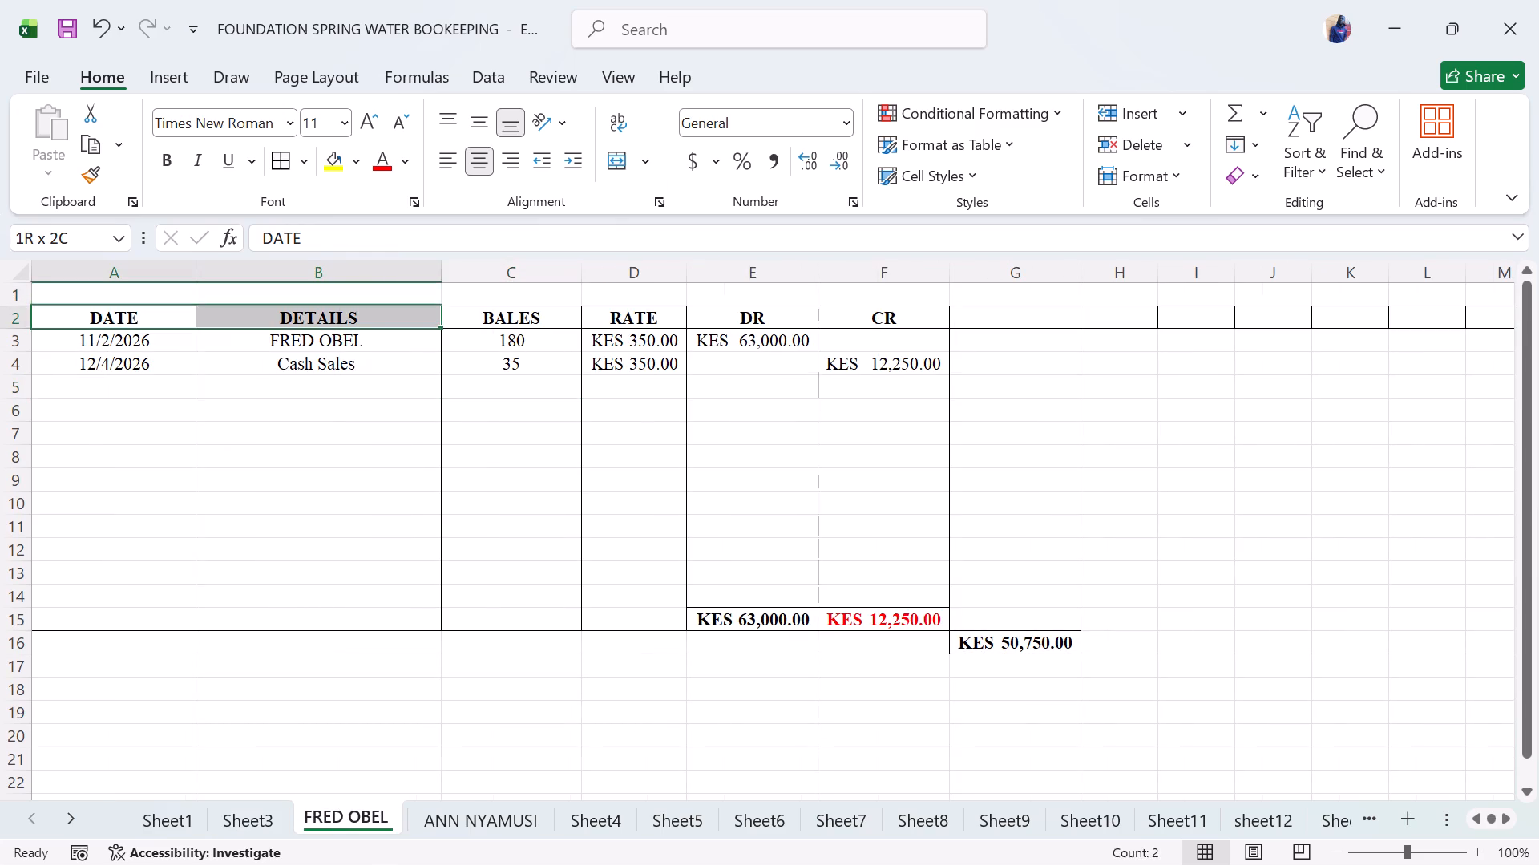
left_click_drag(422, 311, 870, 316)
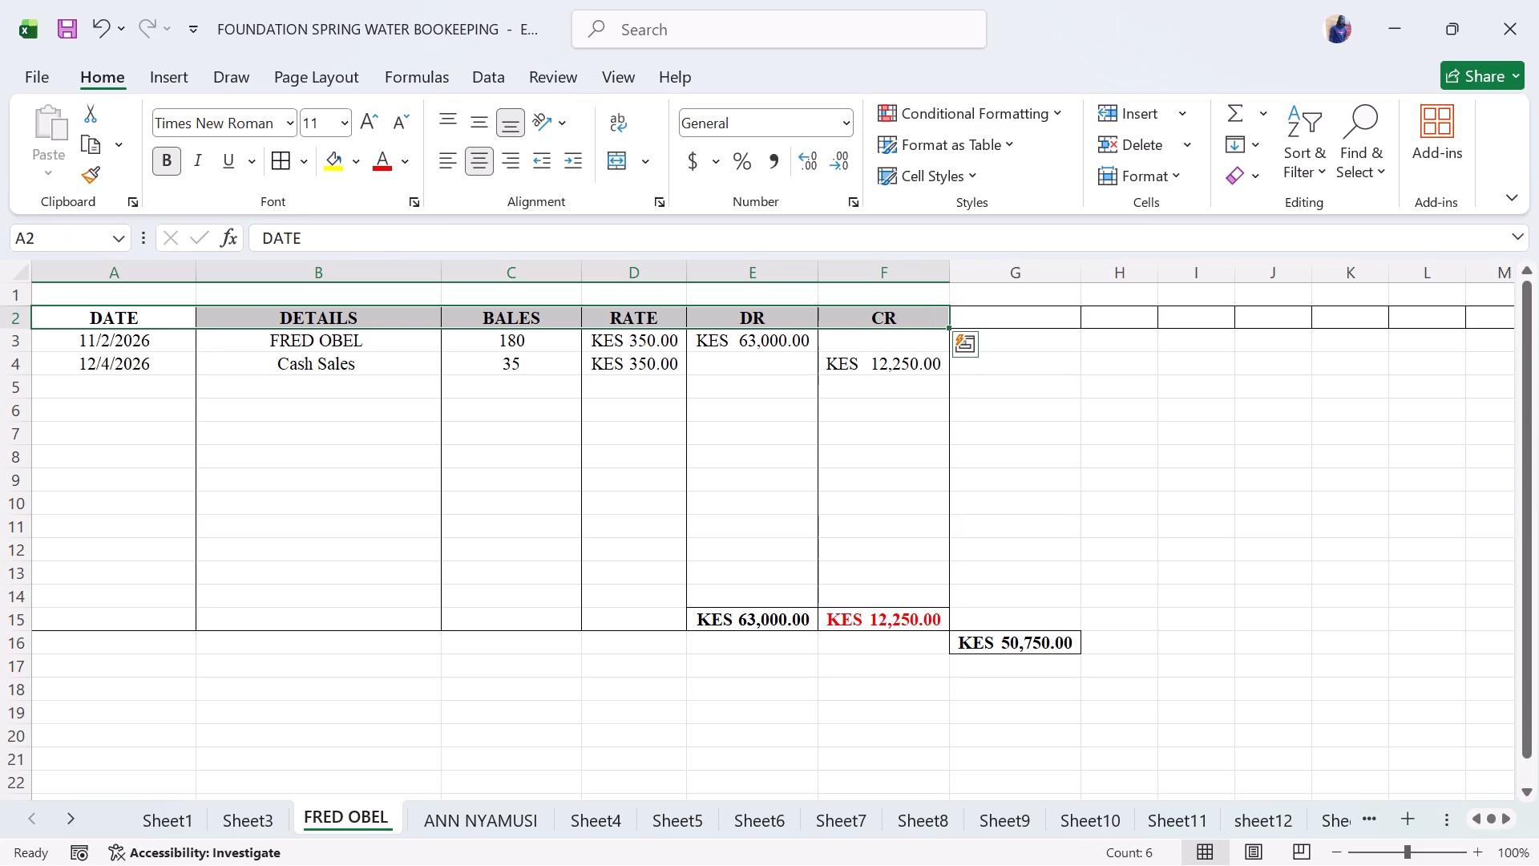
key("ctrl+c")
left_click(171, 831)
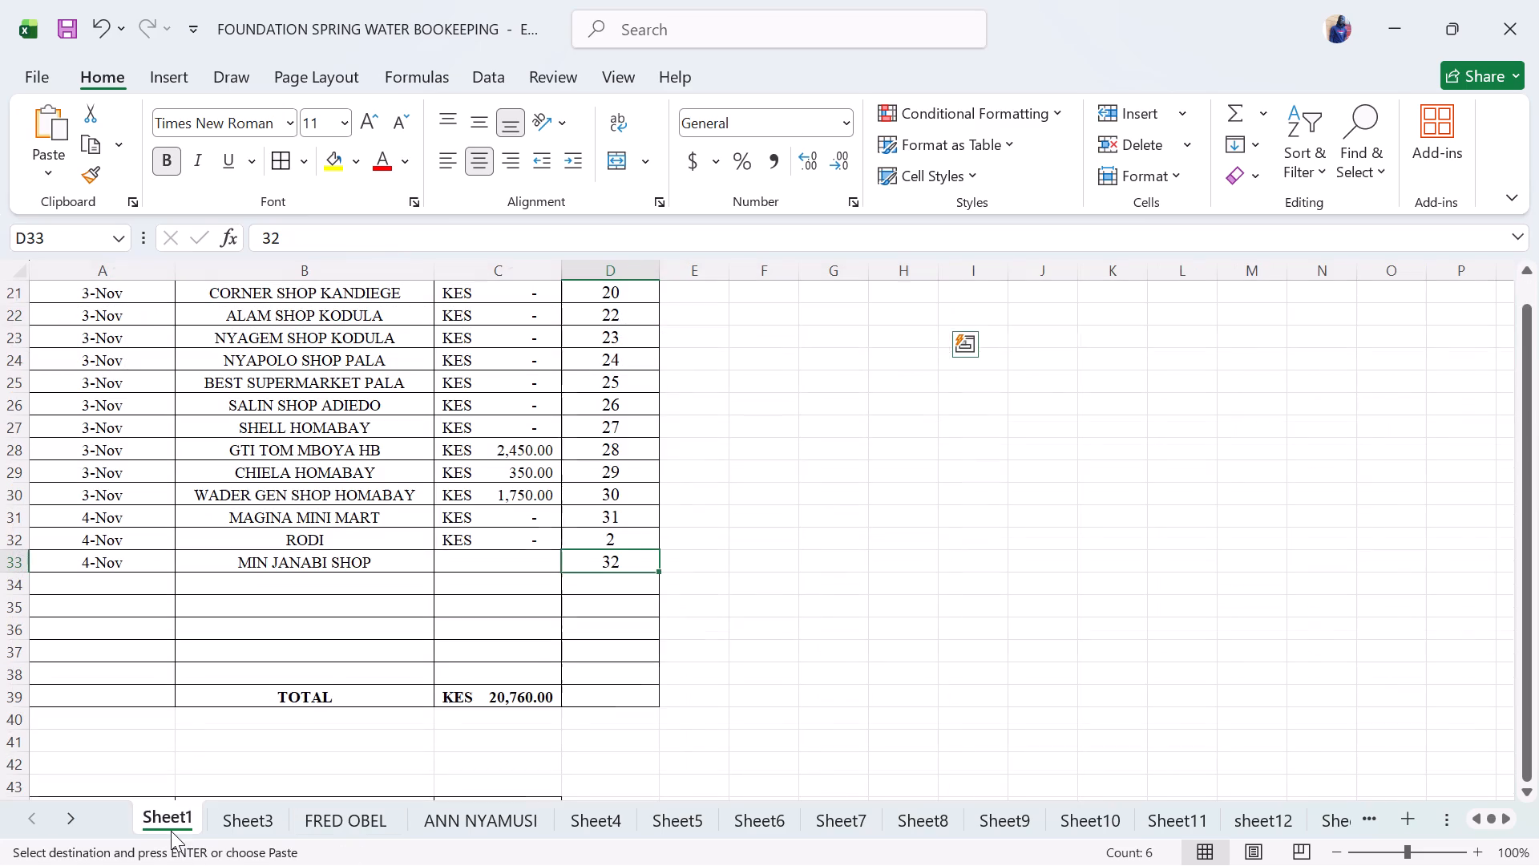
left_click(261, 810)
left_click_drag(90, 320, 278, 305)
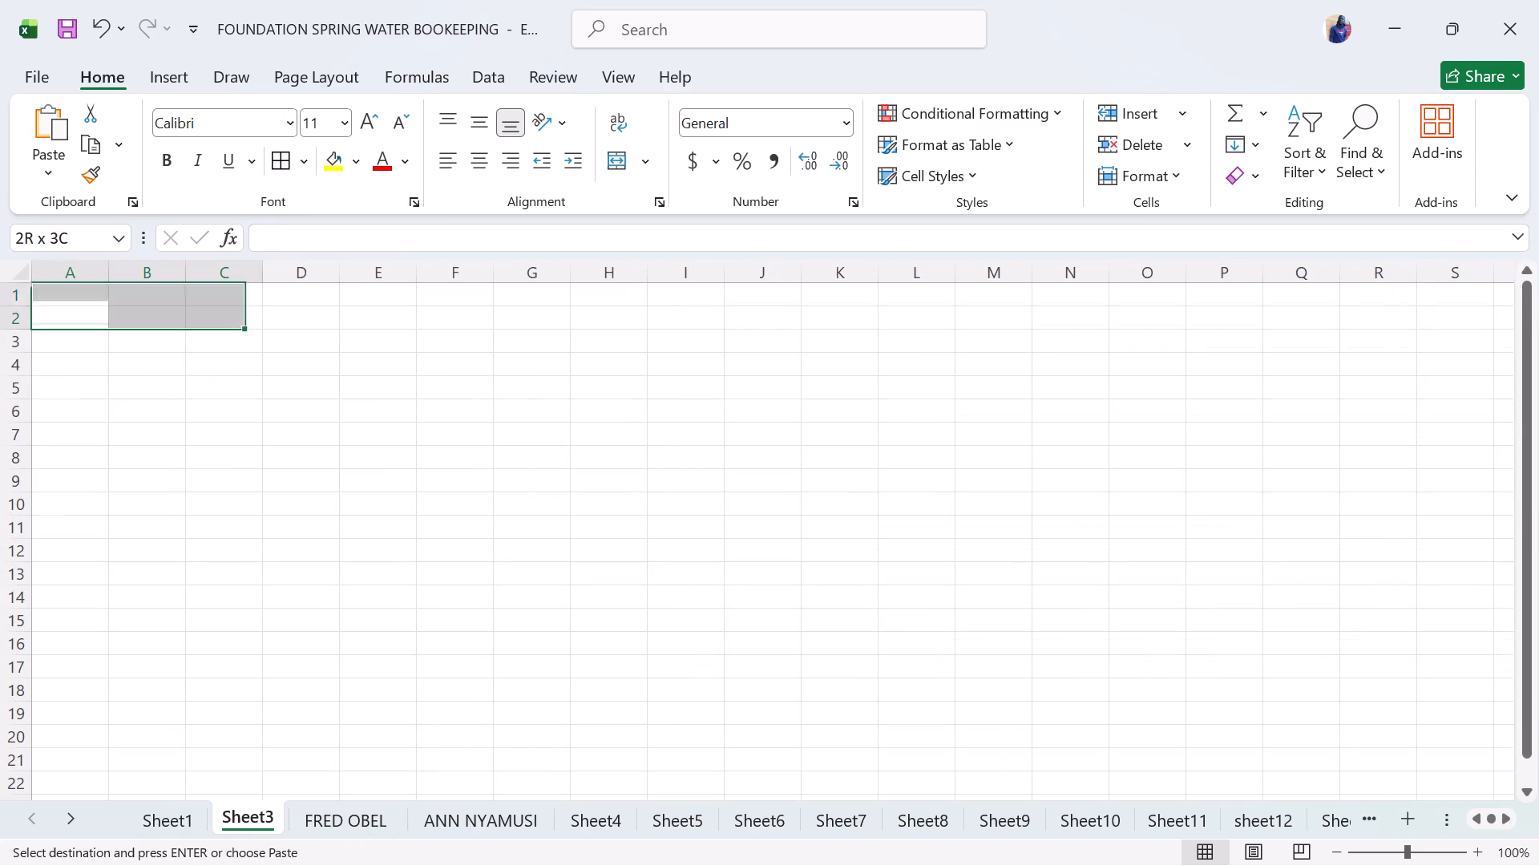
left_click_drag(278, 305, 697, 316)
key("ctrl+v")
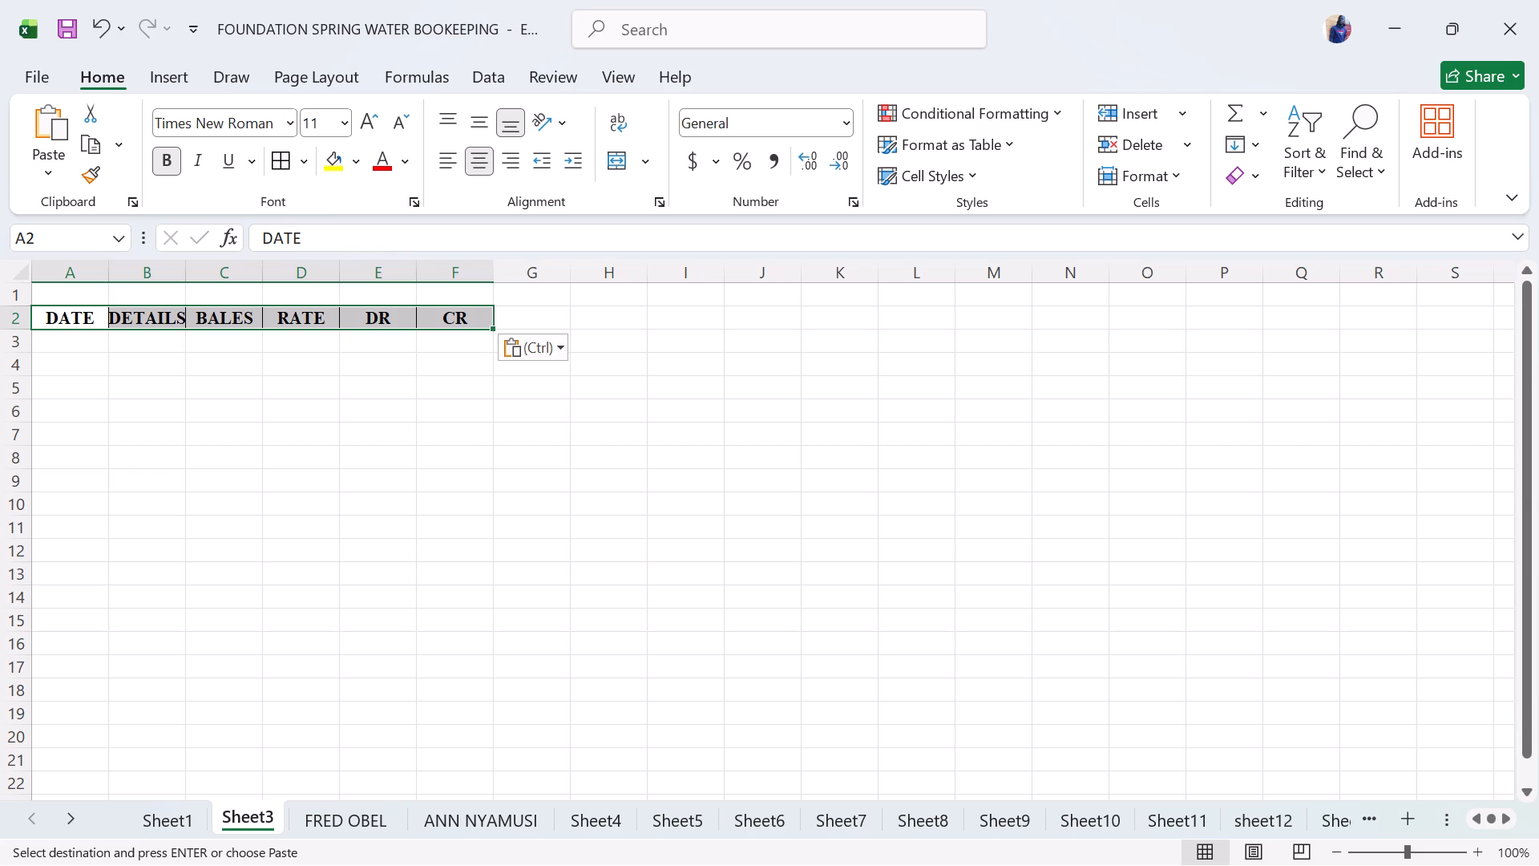
Enter the account title MIN JANABI SHOP in C1 of Sheet3, above the header row.
left_click(236, 298)
type("MIN")
key("space")
key("BackSpace")
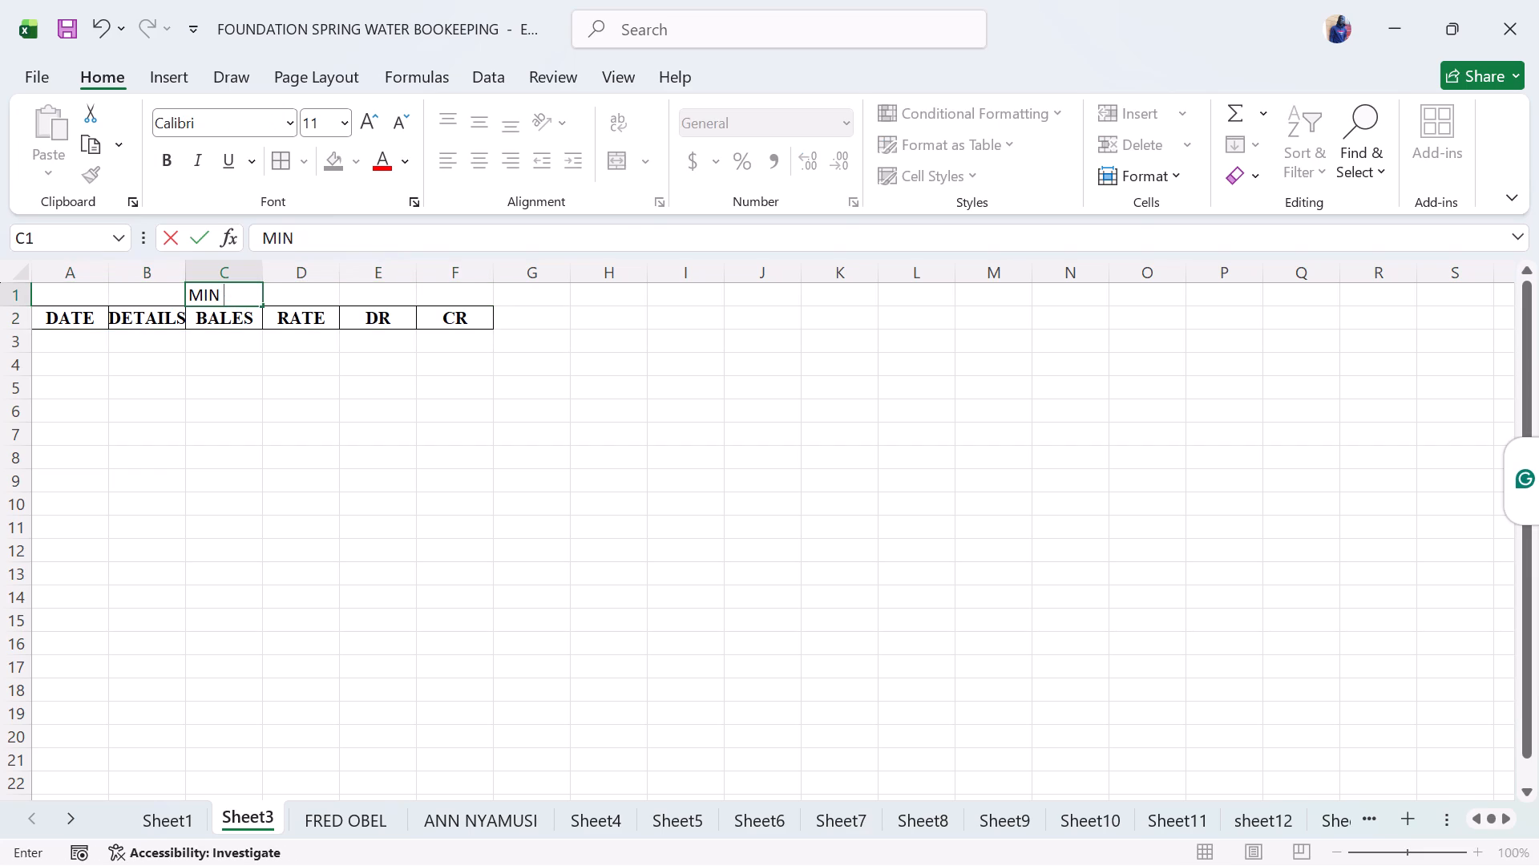
type("JANABI")
key("space")
type("SHOP")
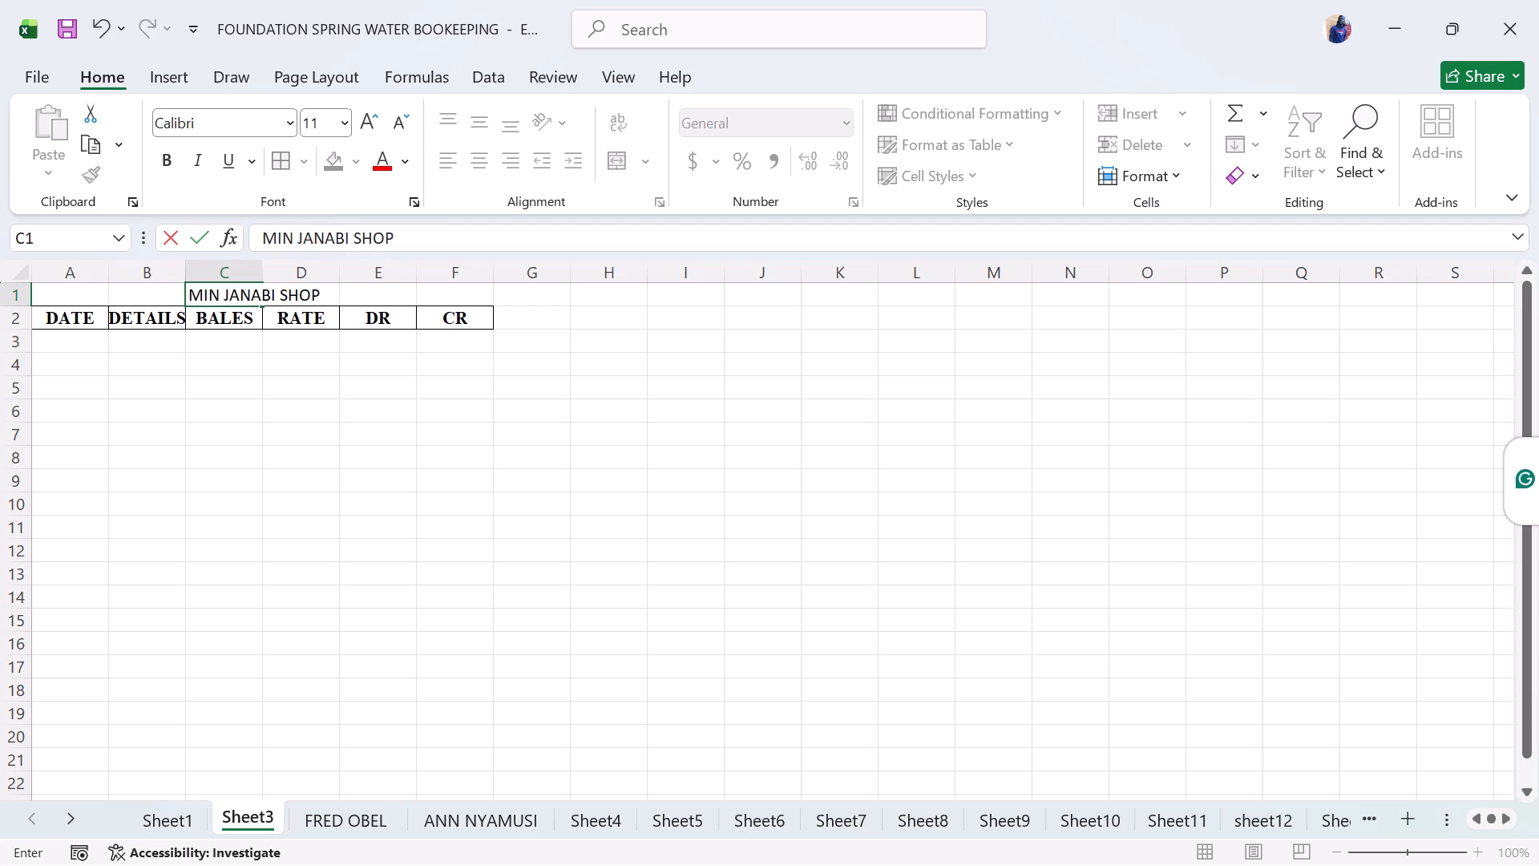
left_click(75, 339)
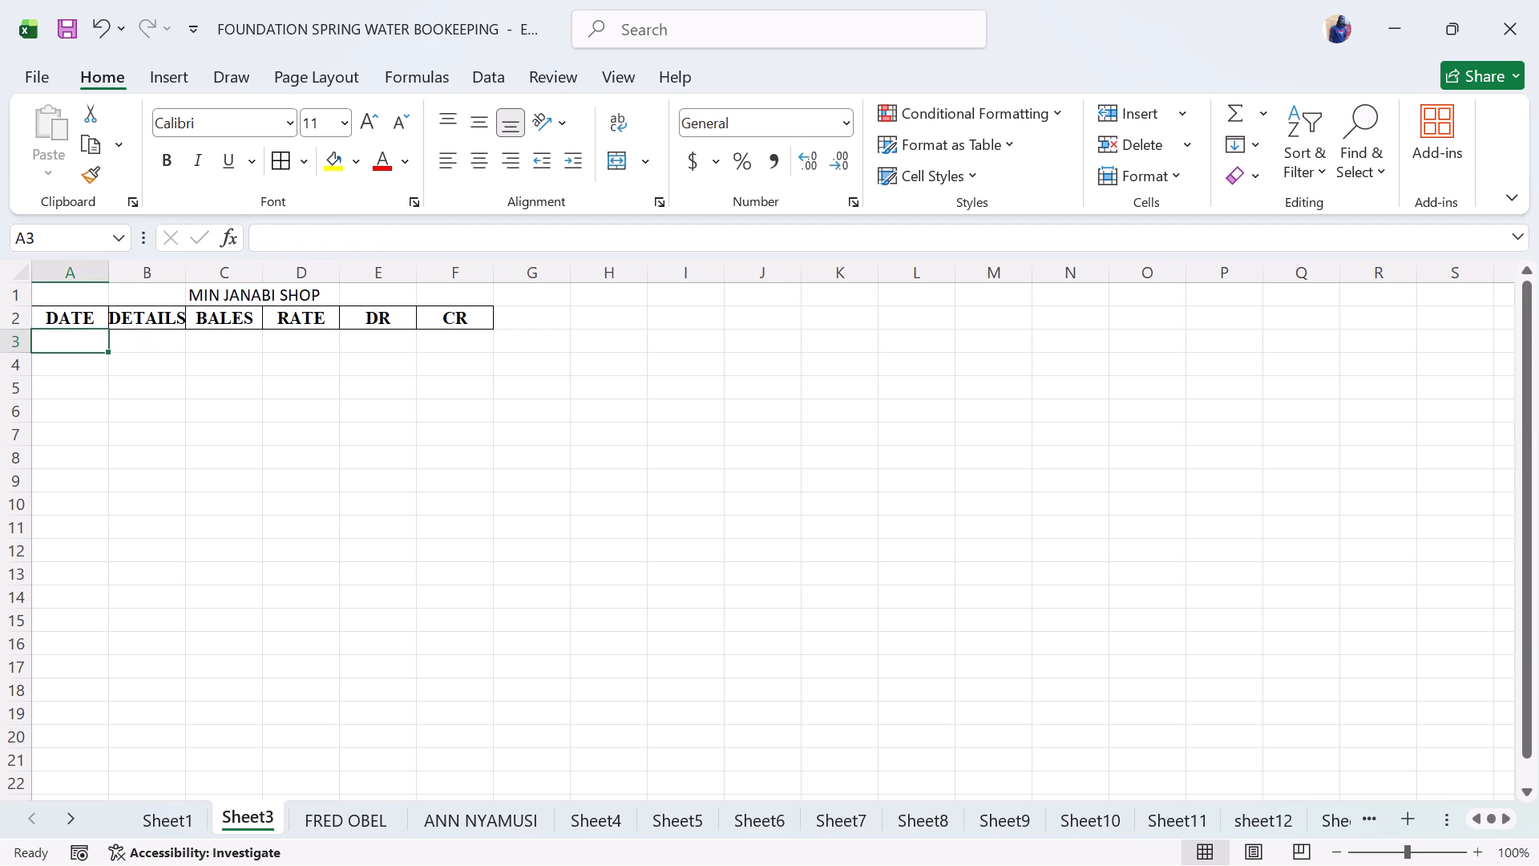
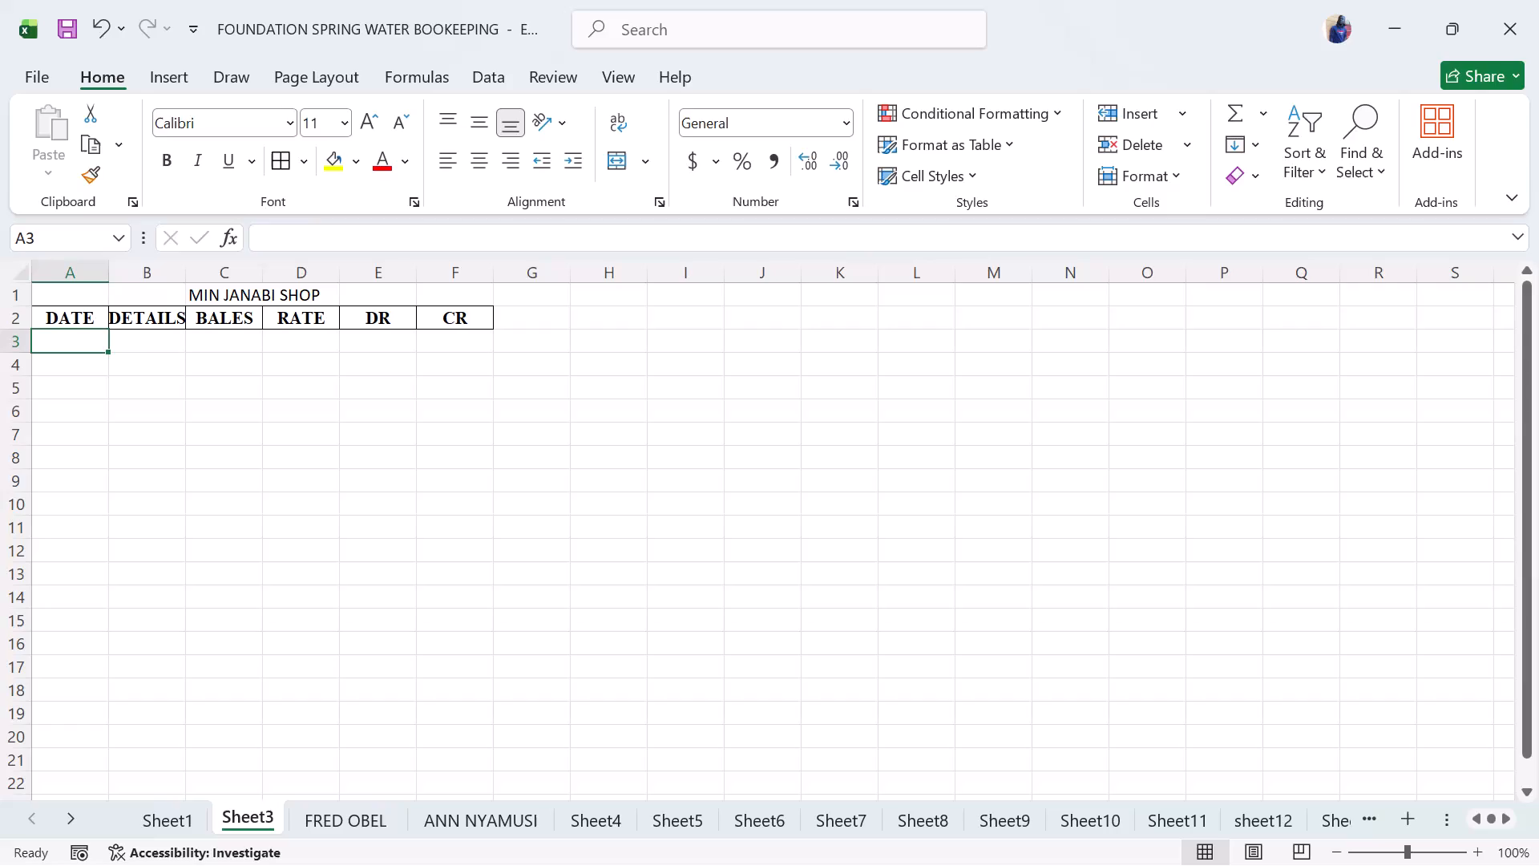
Enter the date 11/4/2026 in A3 of Sheet3, under the DATE header of MIN JANABI SHOP's account.
left_click(327, 447)
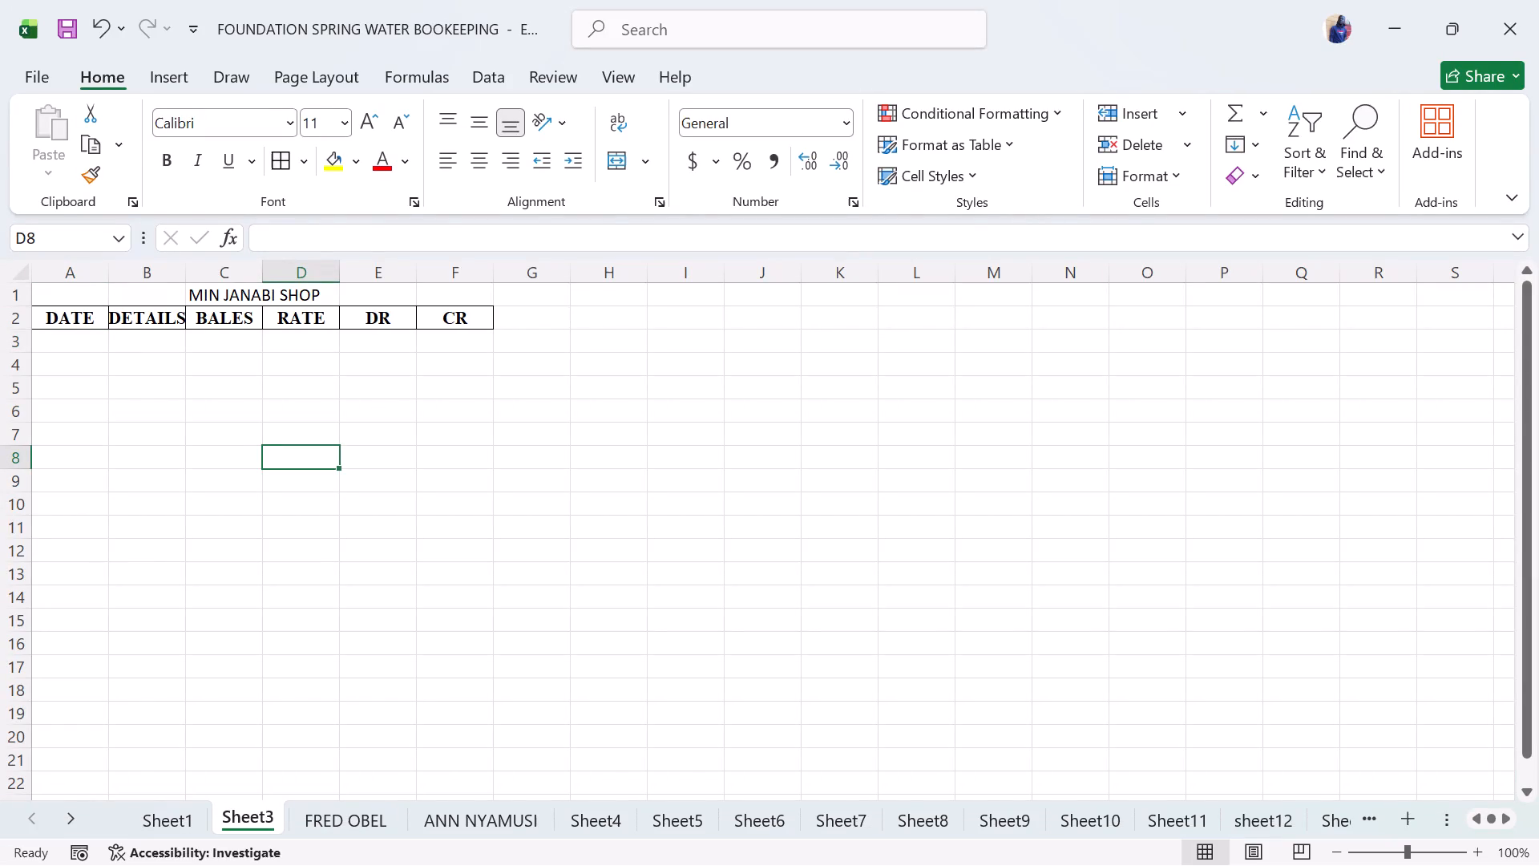
left_click(59, 338)
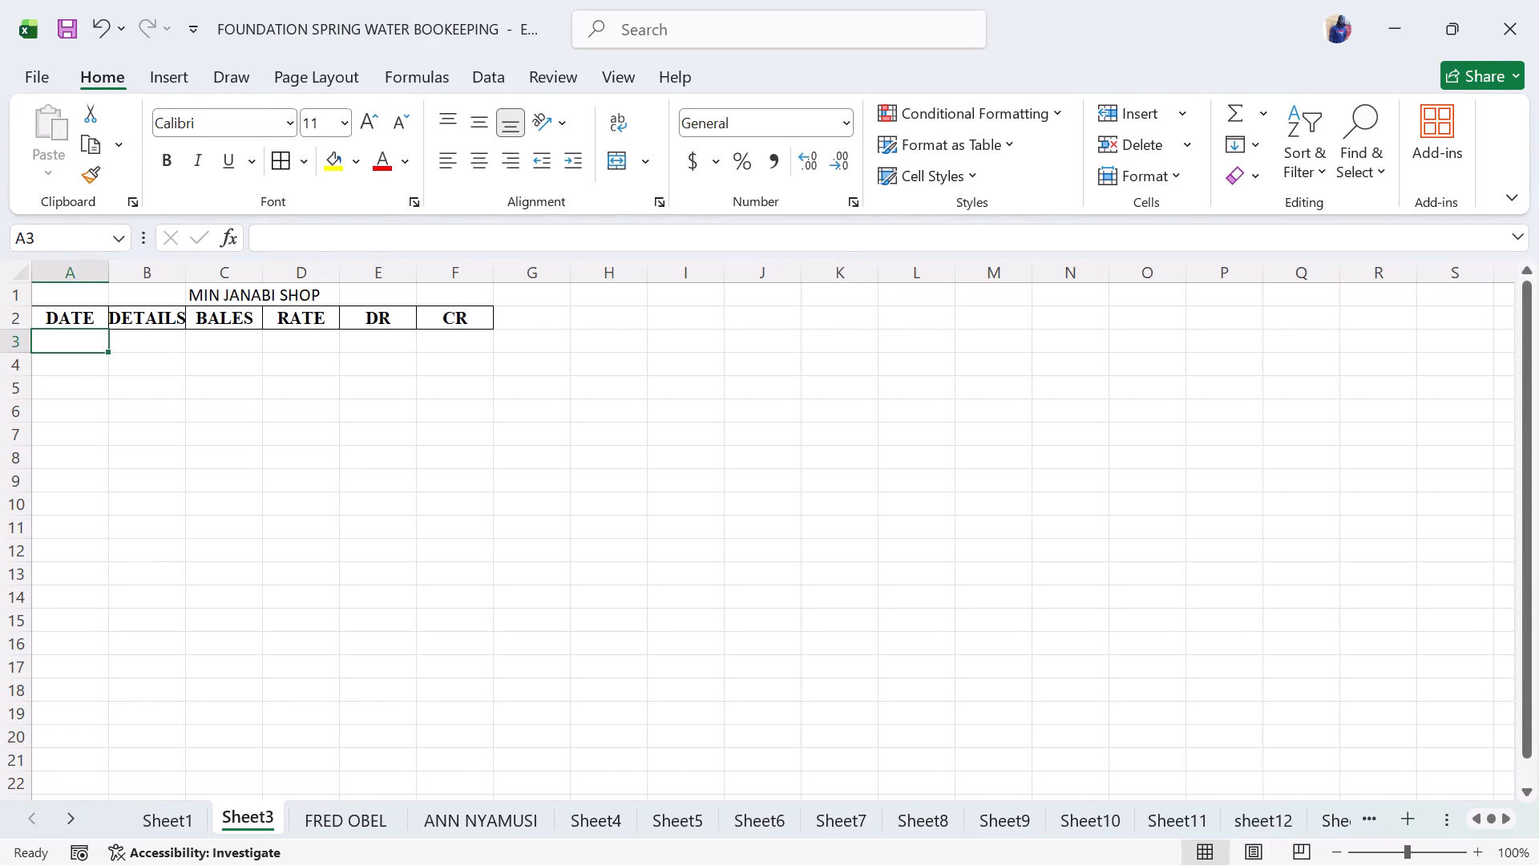
key("4")
key("slash")
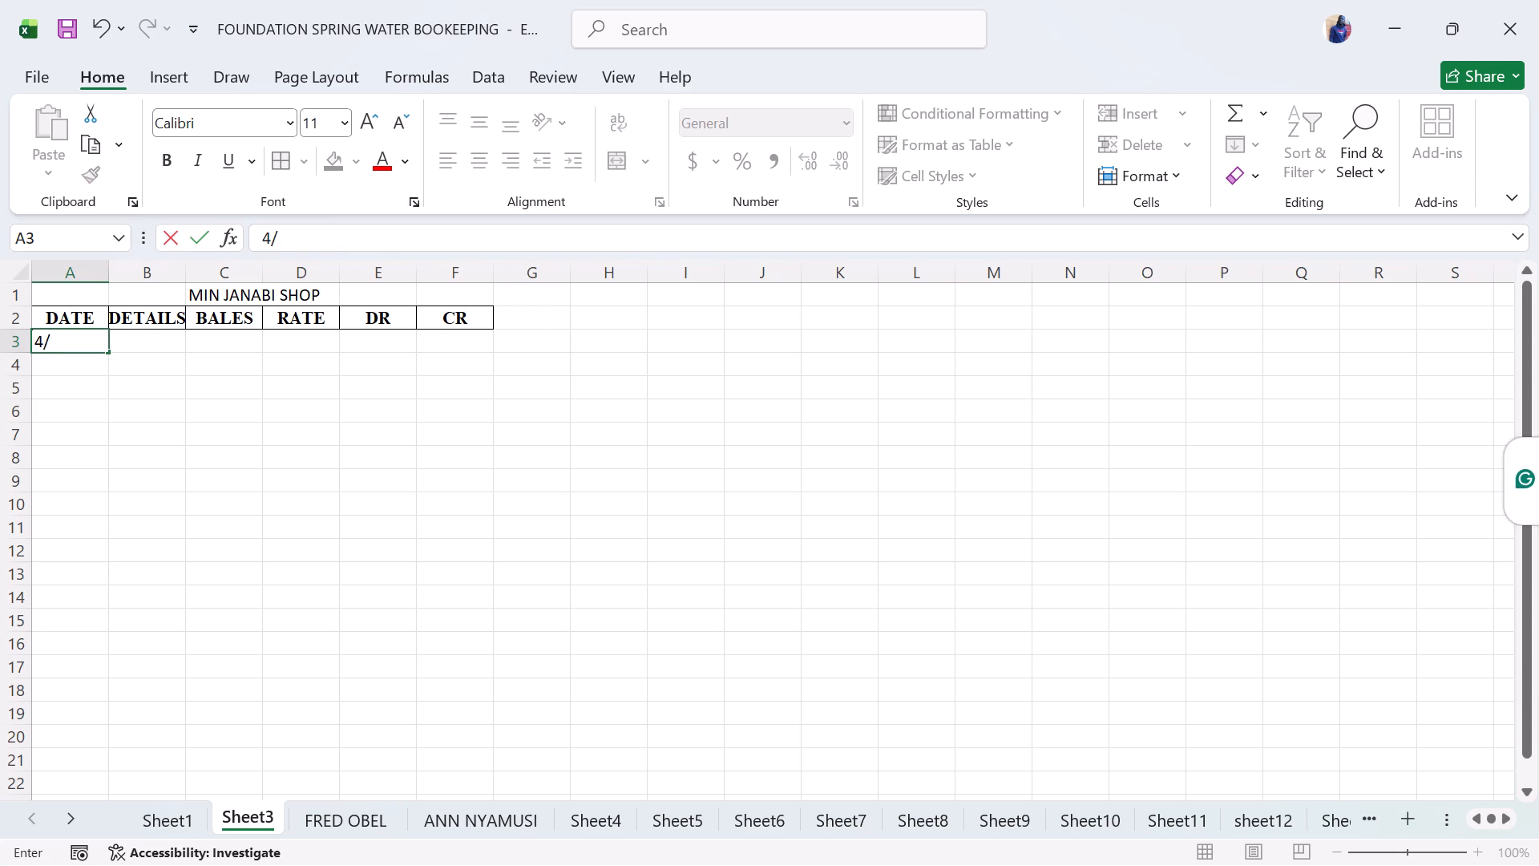
key("BackSpace")
key("BackSpace")
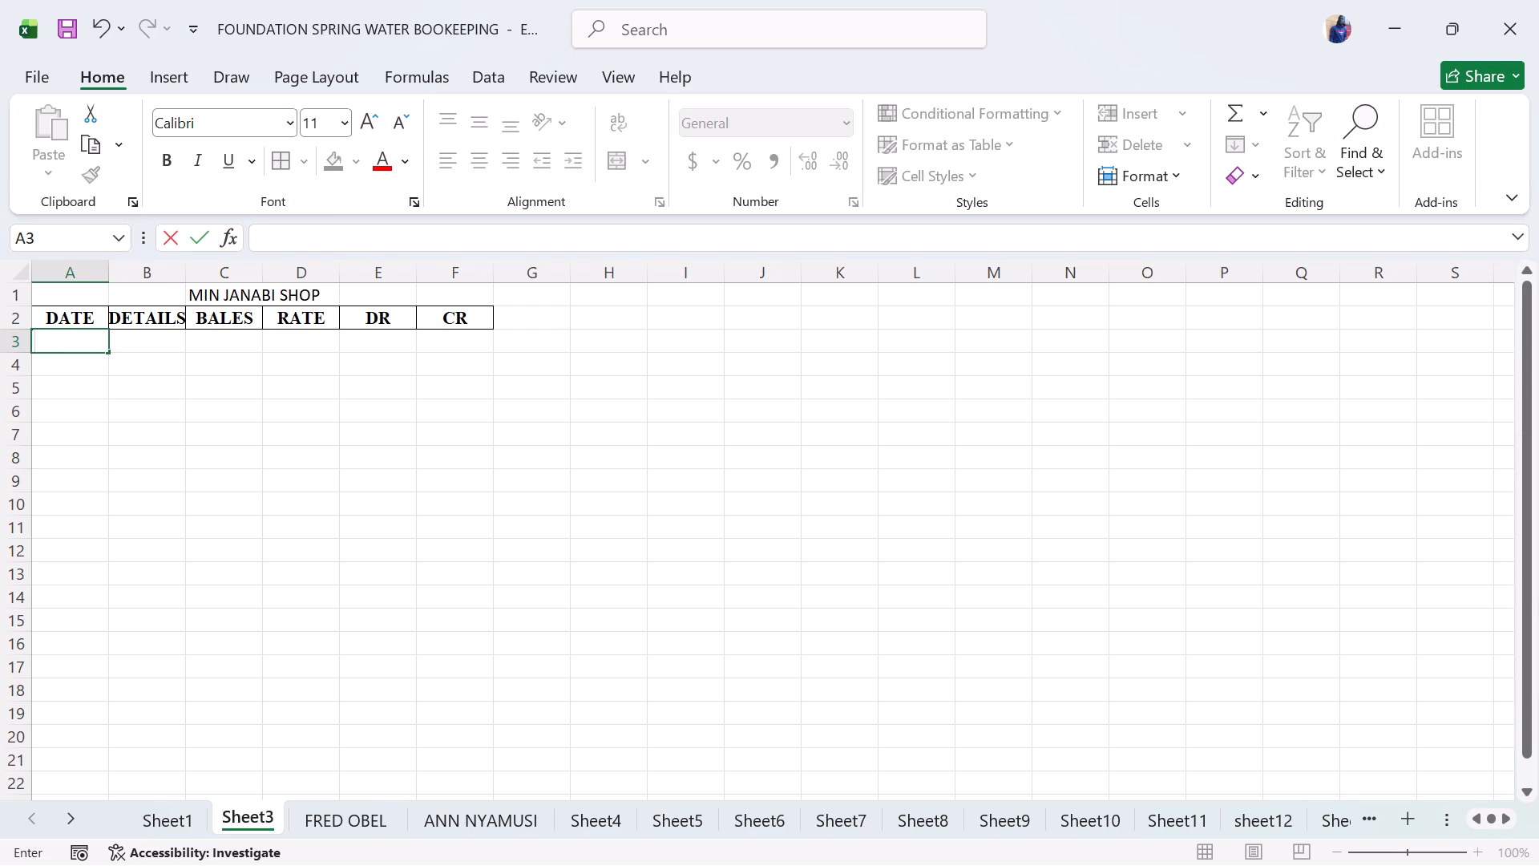
type("11/")
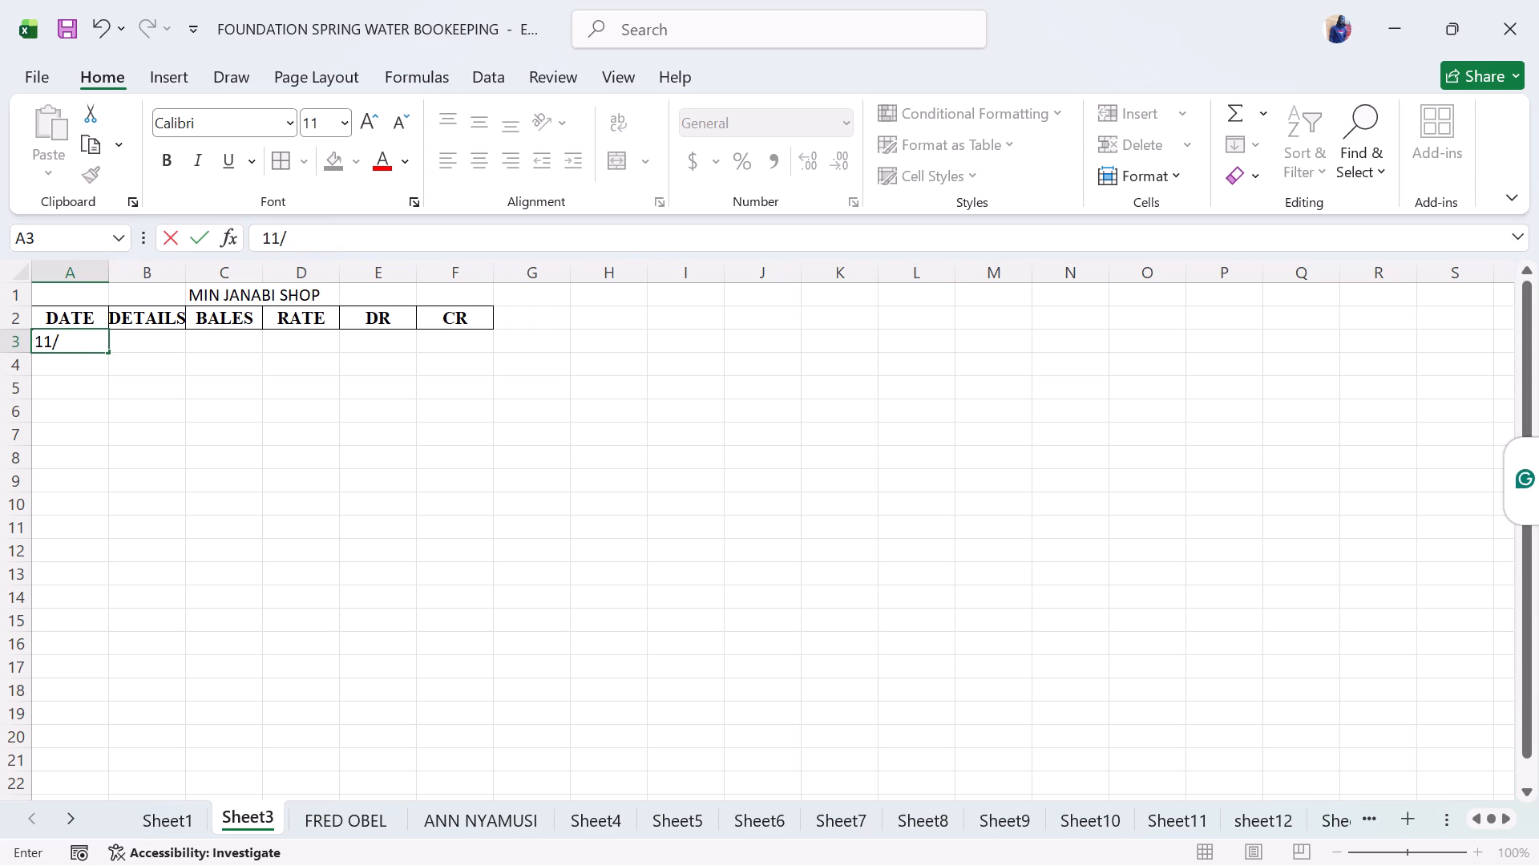
type("4/4")
key("BackSpace")
type("2026")
left_click(123, 319)
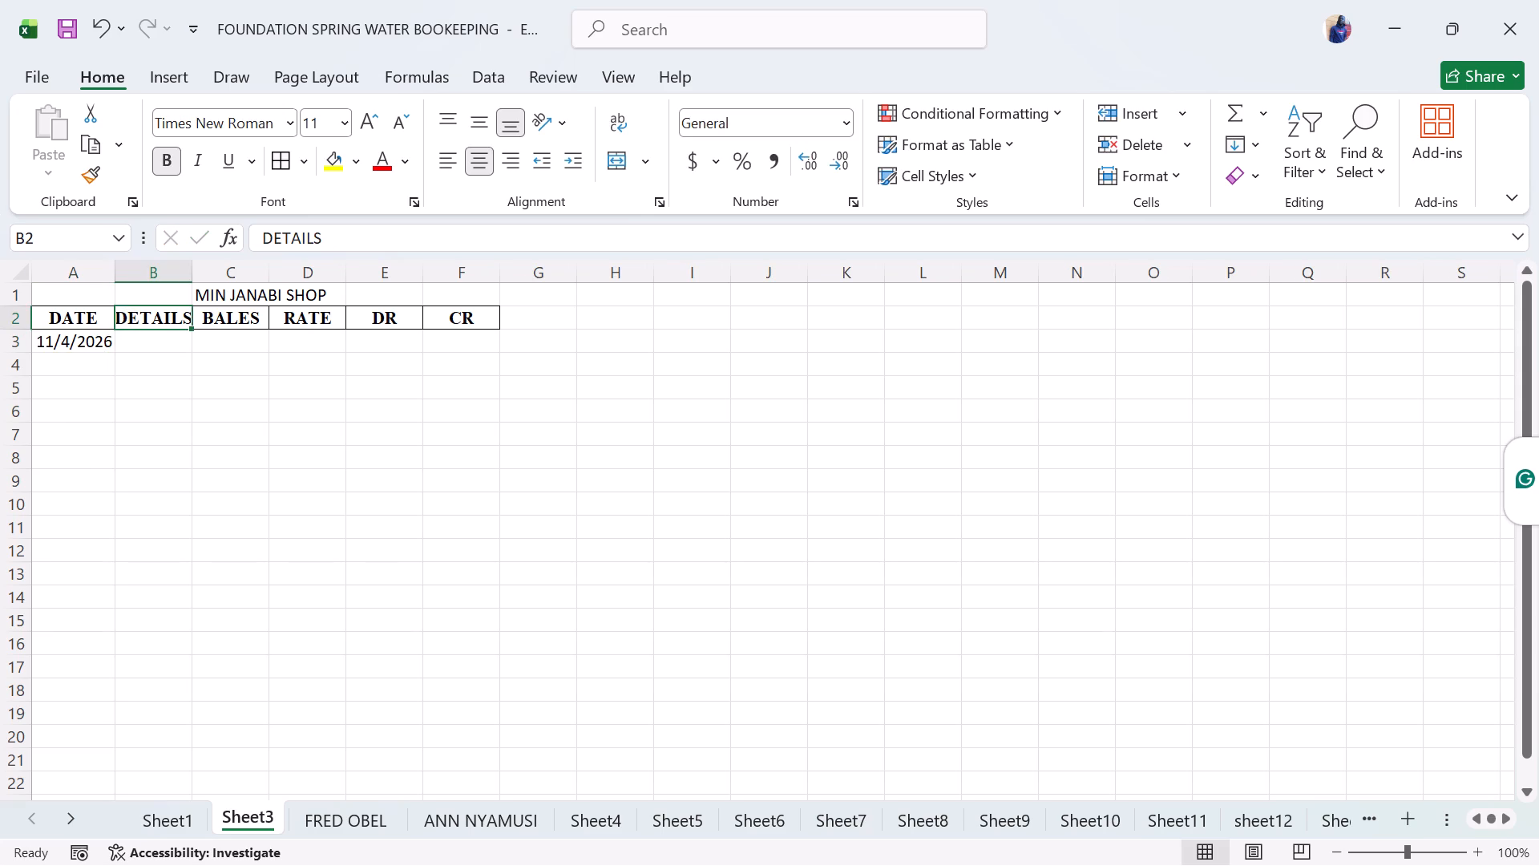
Enter 500ML in B3 as the DETAILS of the 11/4/2026 entry.
left_click(141, 340)
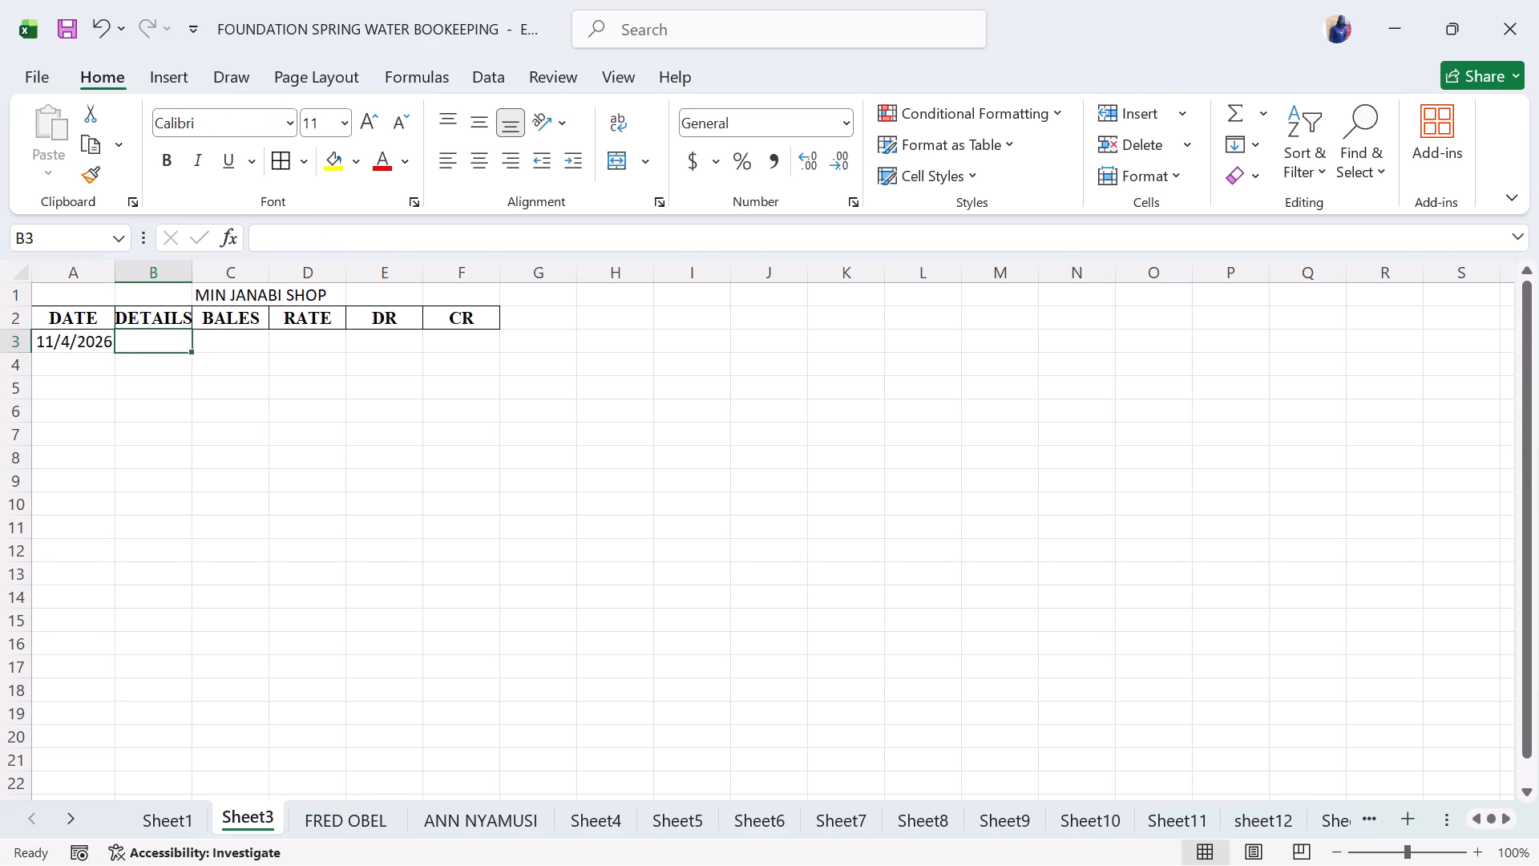
key("6")
key("BackSpace")
type("500")
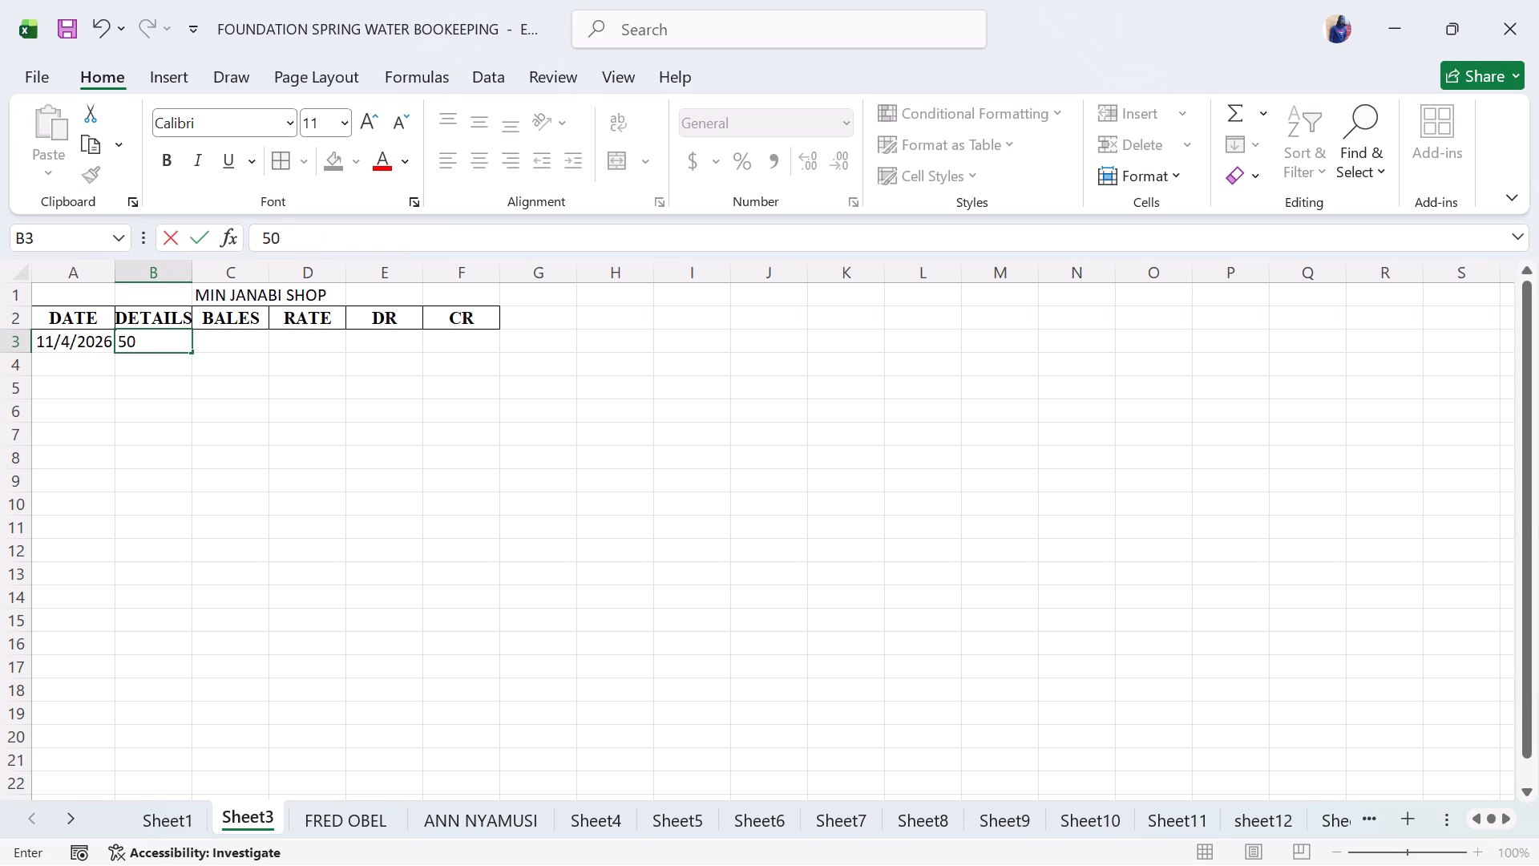
type("ML")
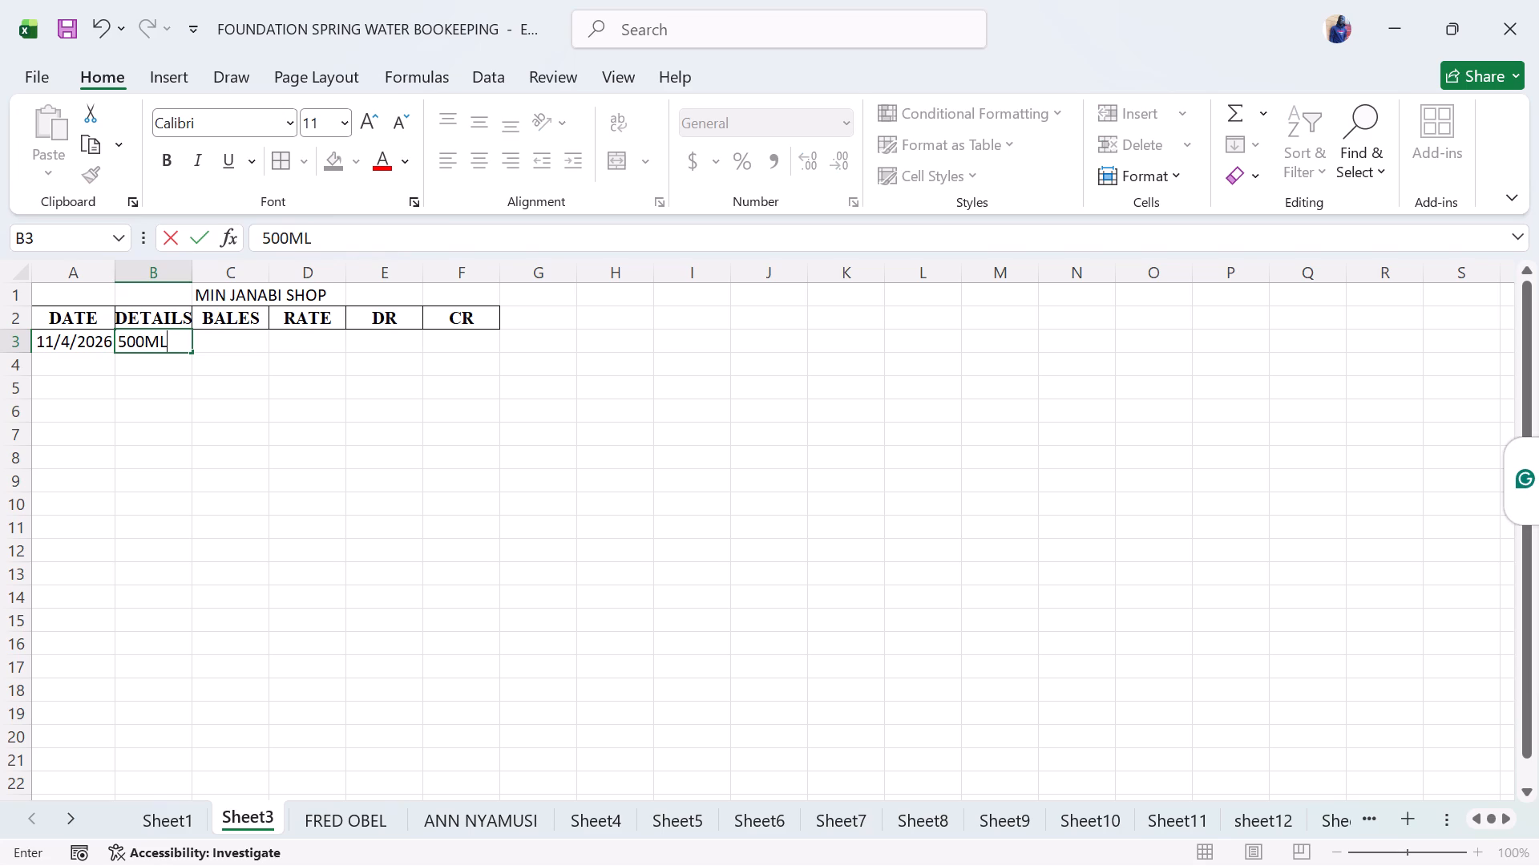
left_click(164, 336)
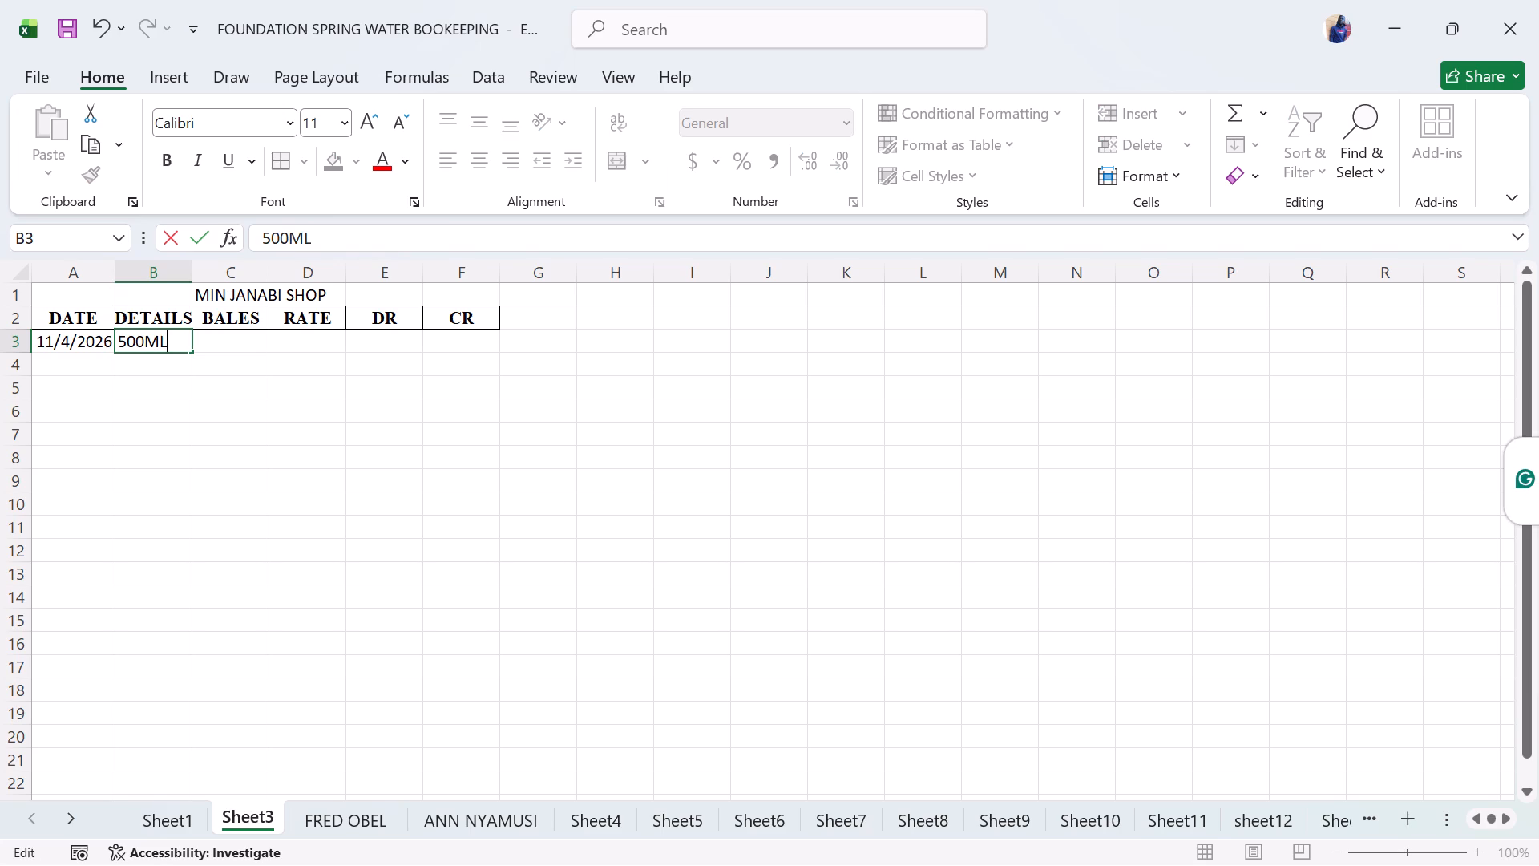
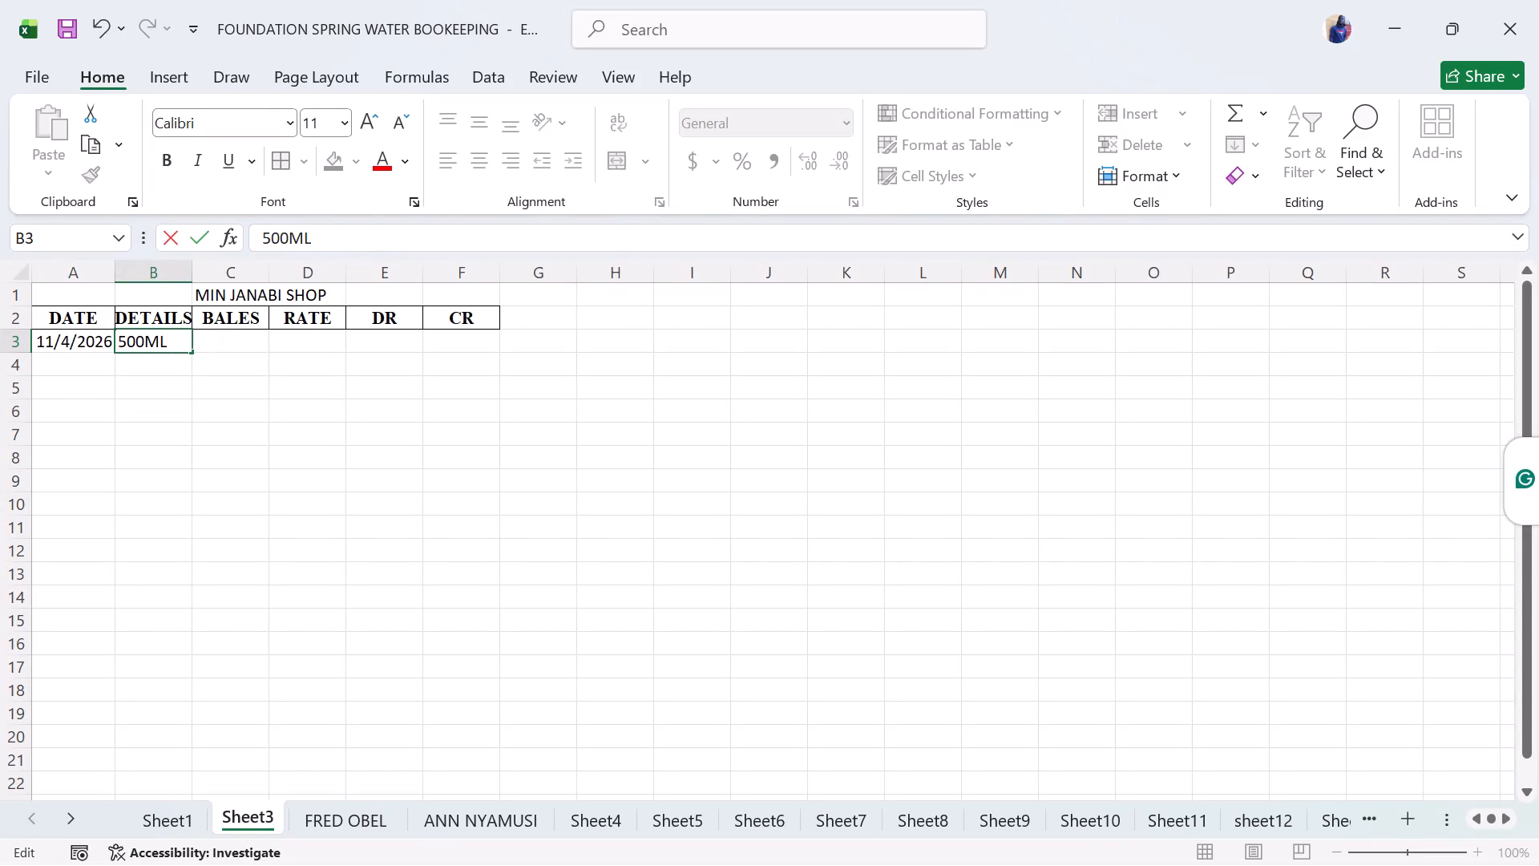
Enter 7 BALES in C3 and a RATE of 350 in D3 for the 11/4/2026 500ML entry.
left_click(243, 338)
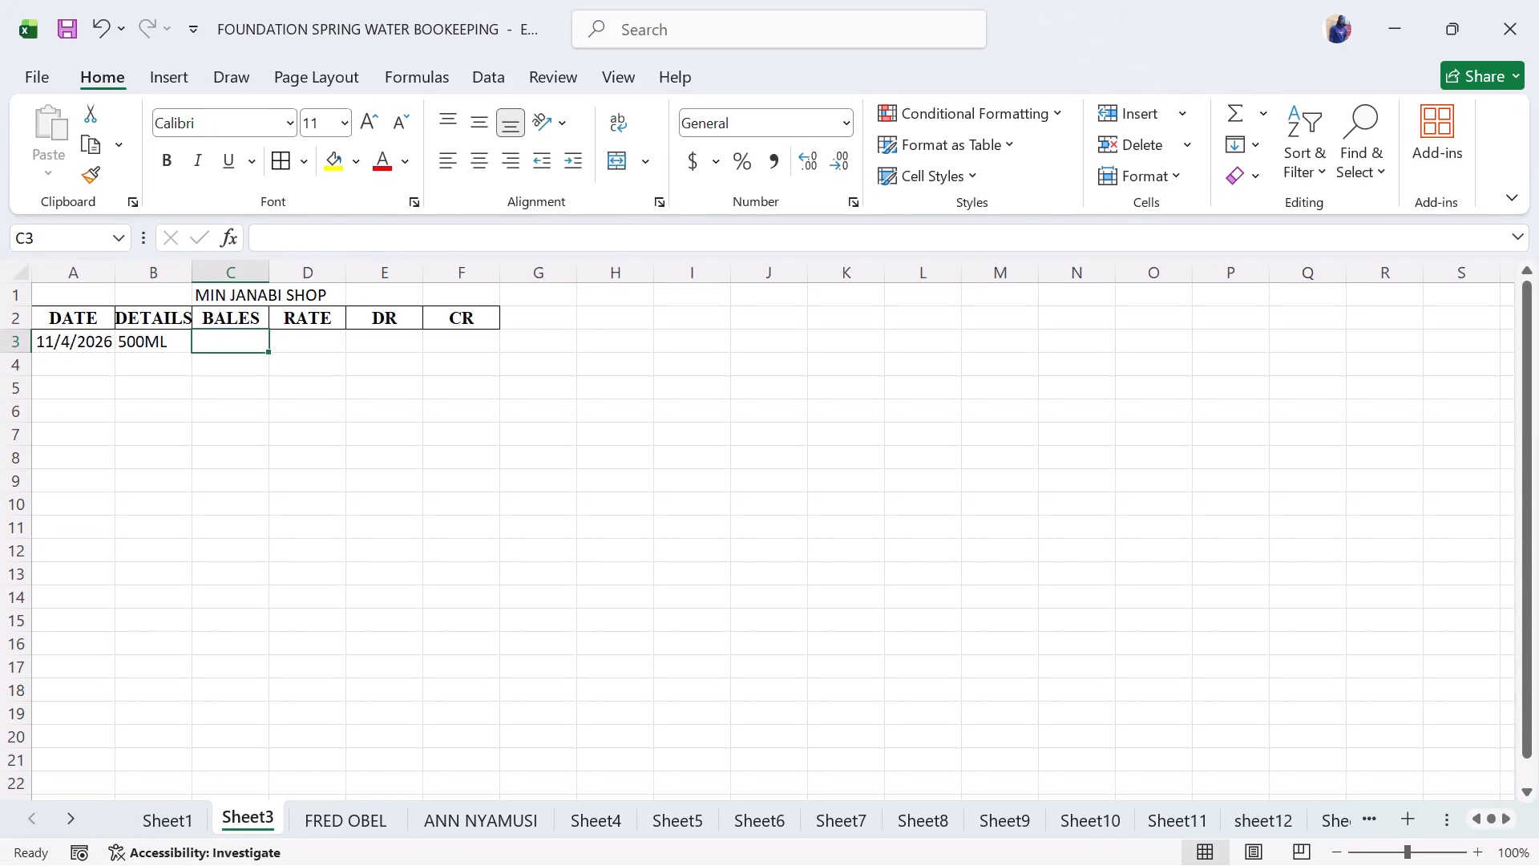
key("7")
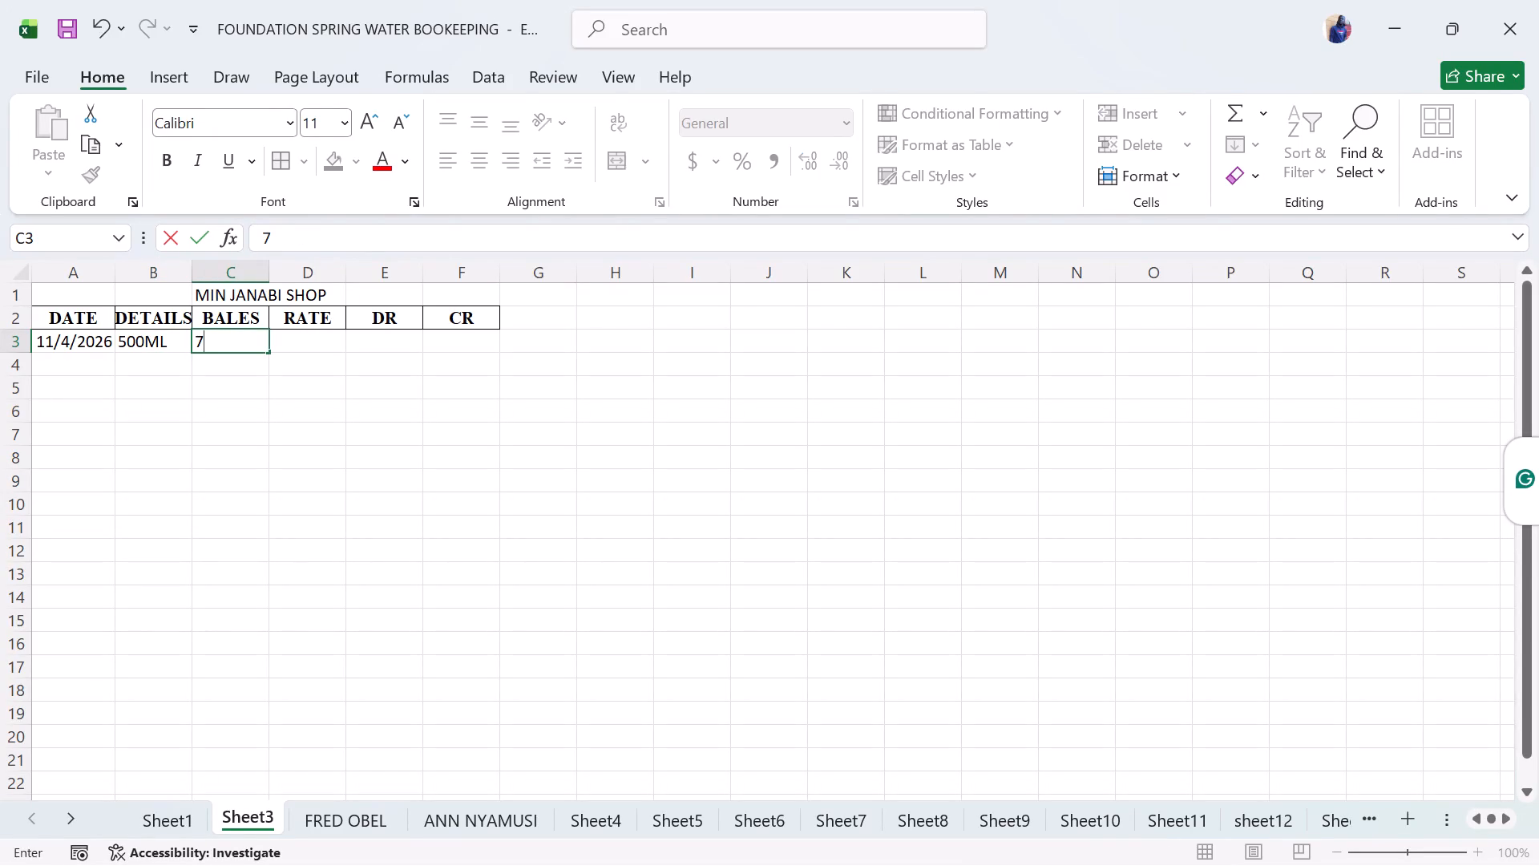
left_click(308, 342)
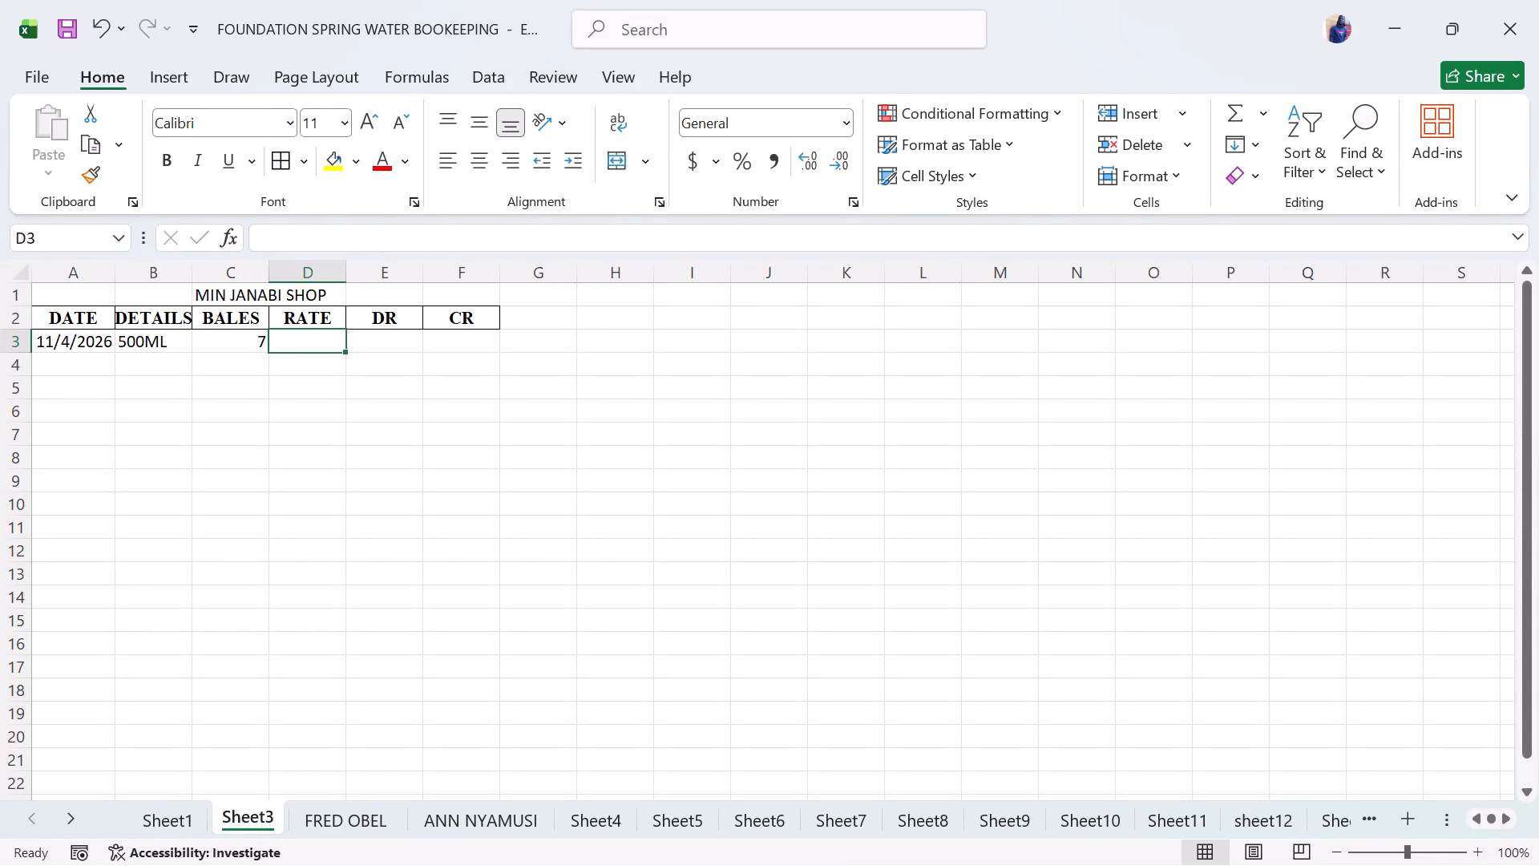
type("350")
Calculate the DR amount in E3 by multiplying bales by rate with the formula =C3*D3.
left_click(389, 342)
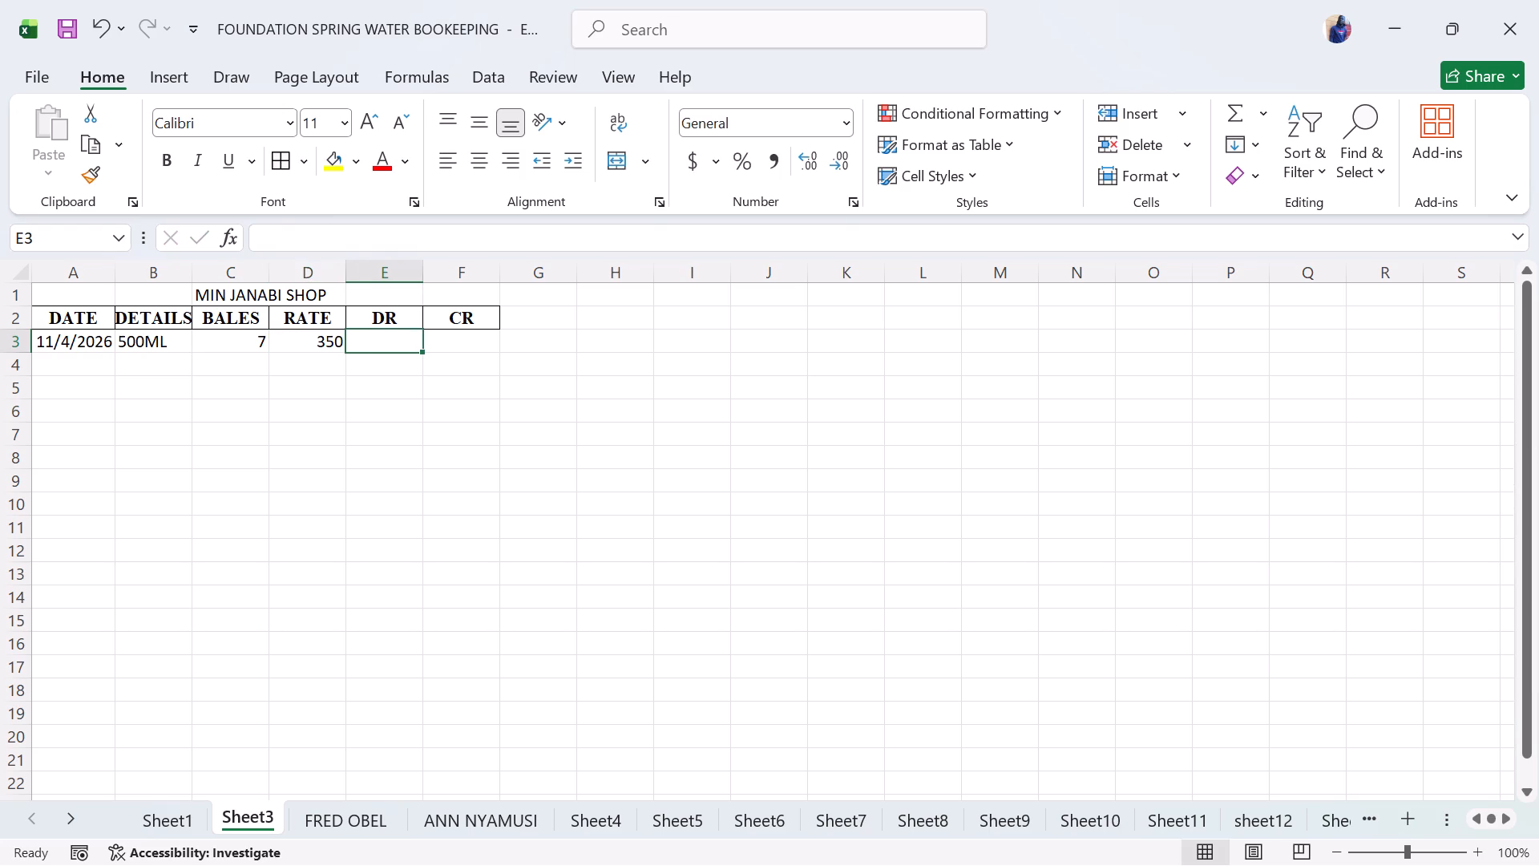
key("equal")
left_click(228, 340)
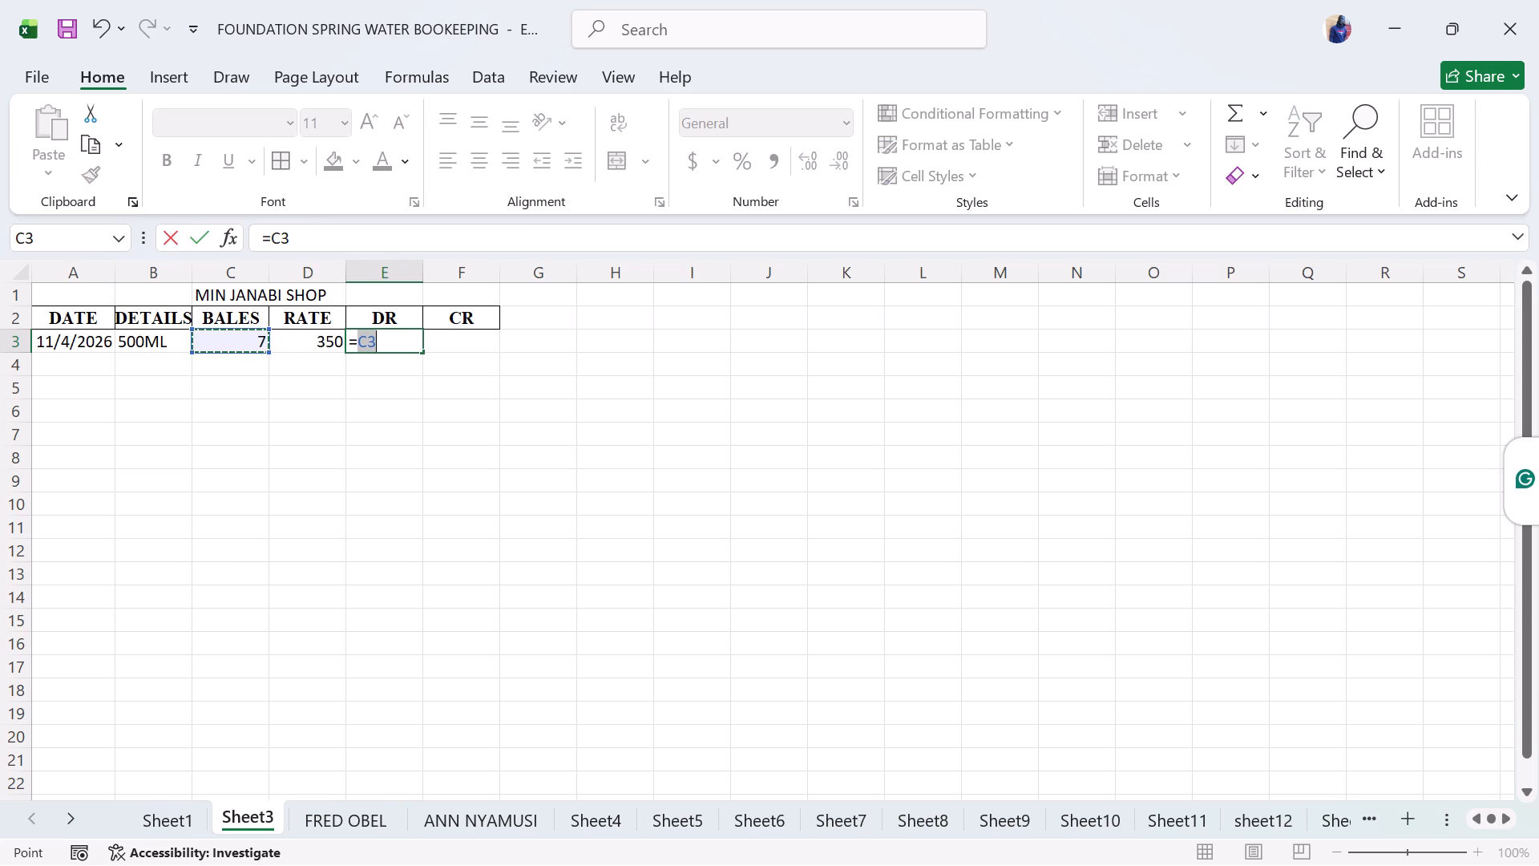
key("shift+asterisk")
left_click(305, 337)
key("Return")
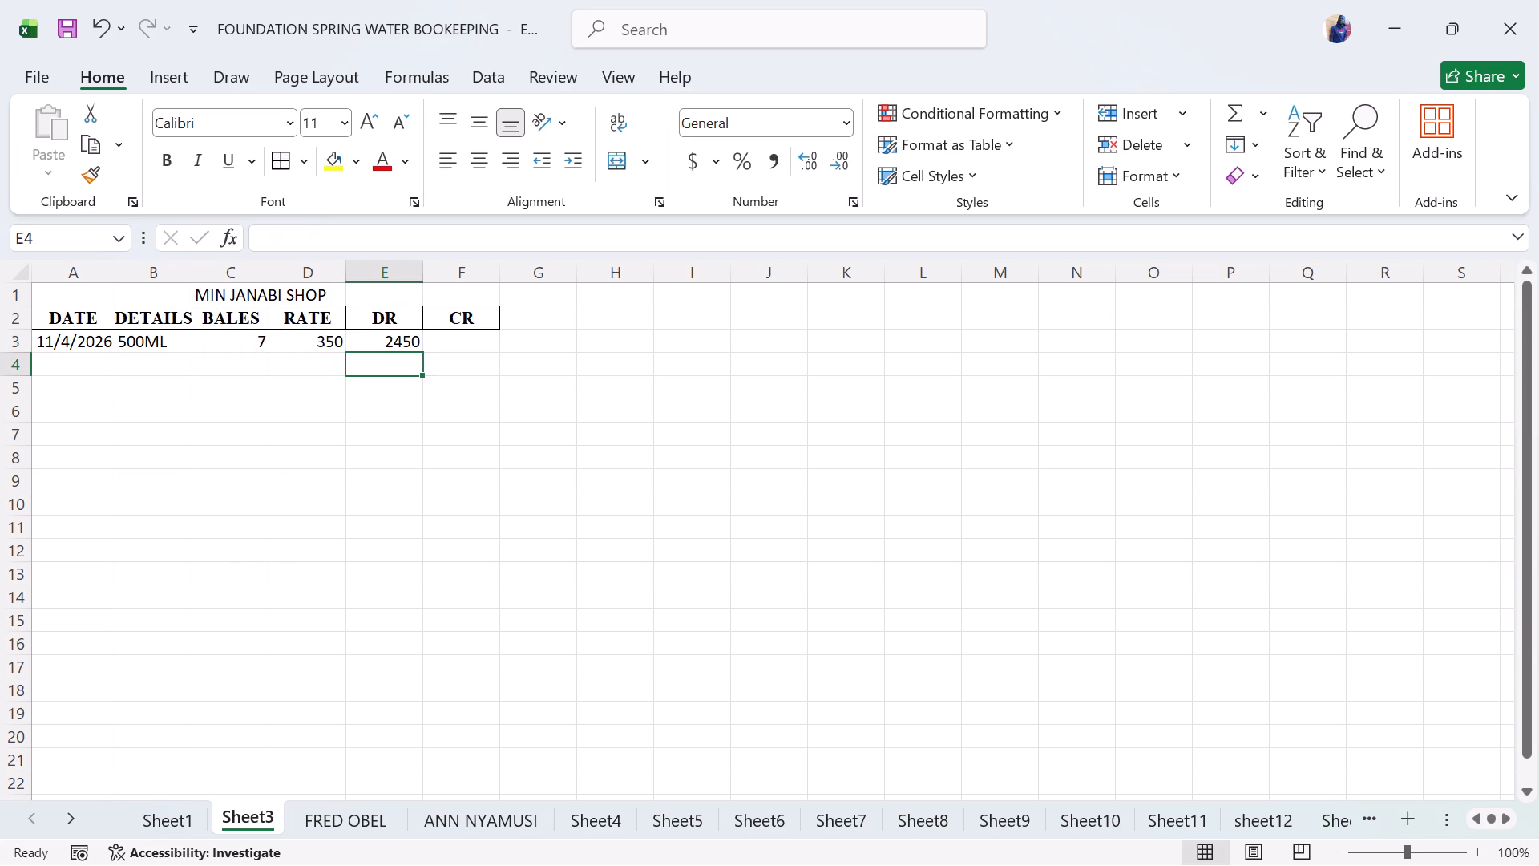
Select F3, the CR cell of the 11/4/2026 entry.
left_click(486, 350)
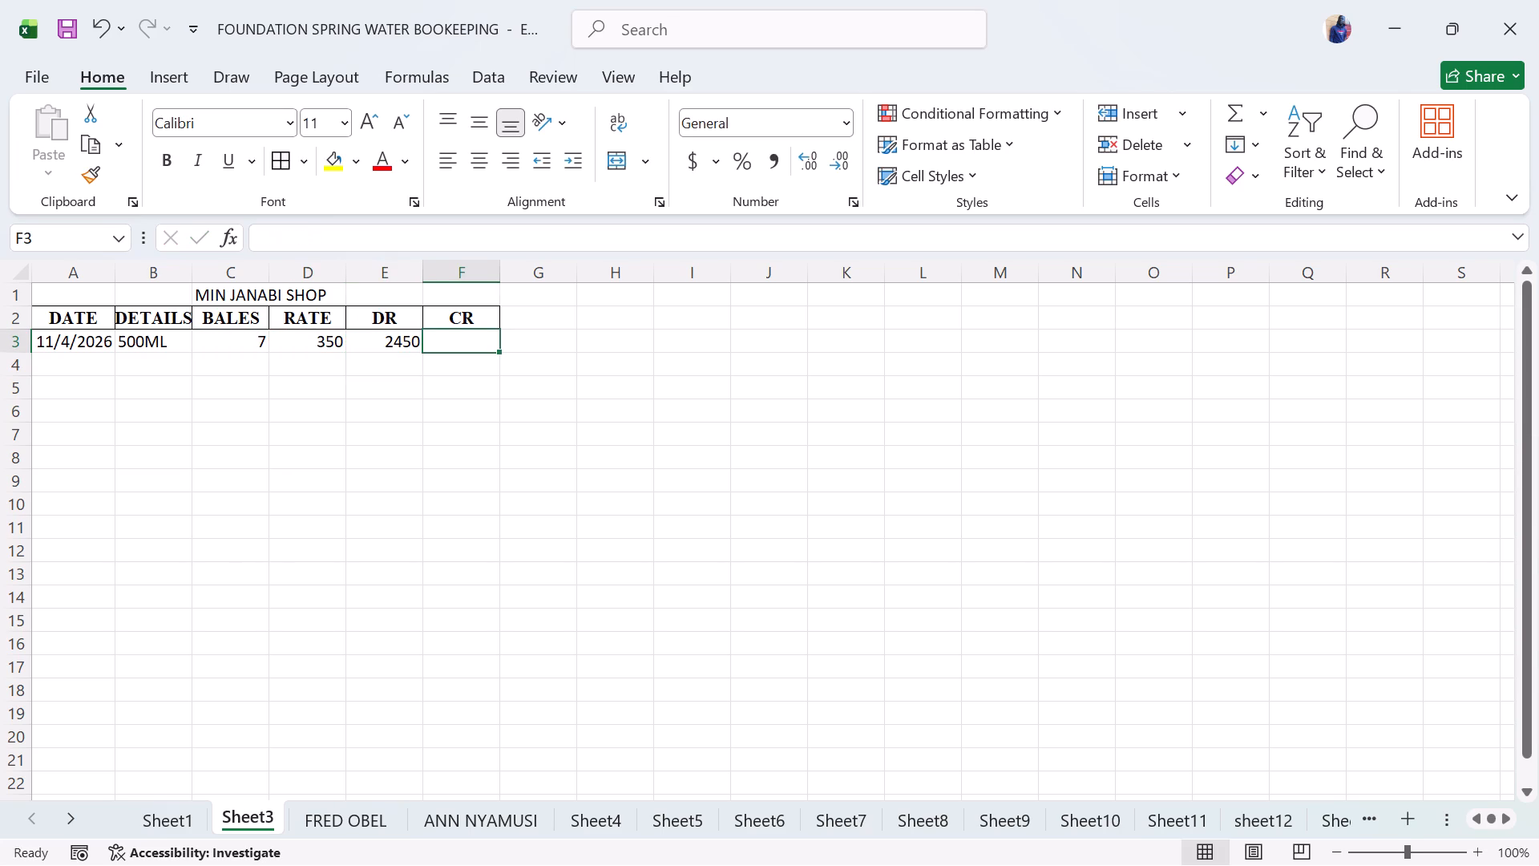